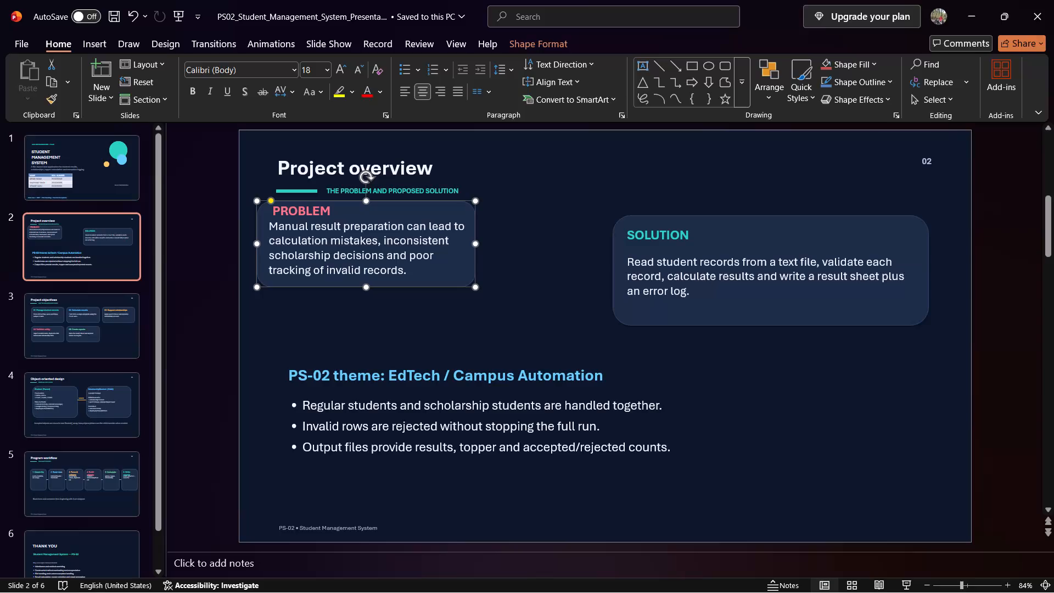
Move the Solution card's background shape on the Project overview slide next to the Problem card.
{"action": "left_click", "coordinate": [738, 231]}
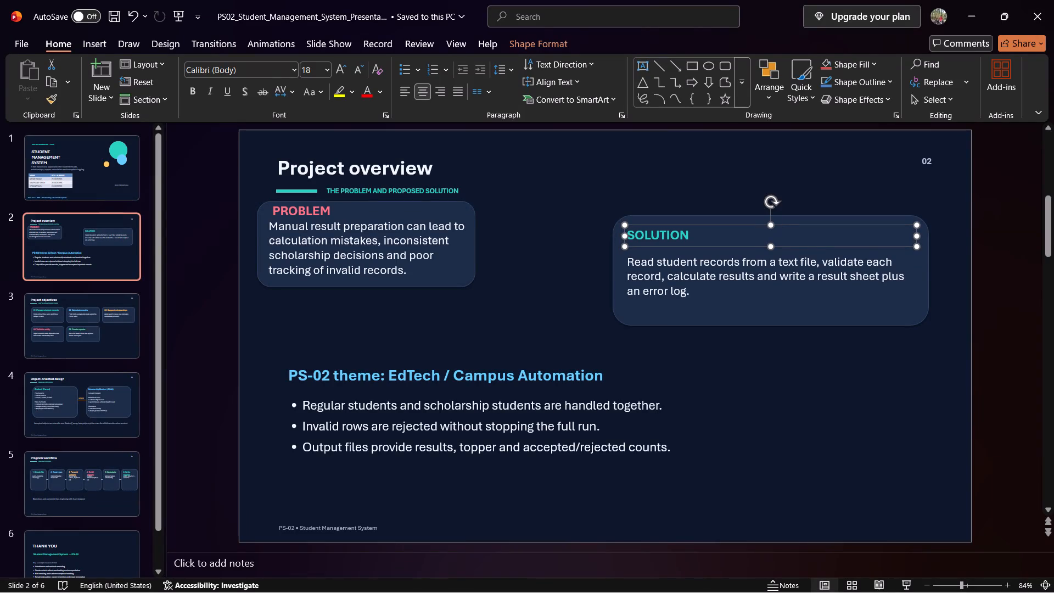
{"action": "left_click", "coordinate": [744, 216]}
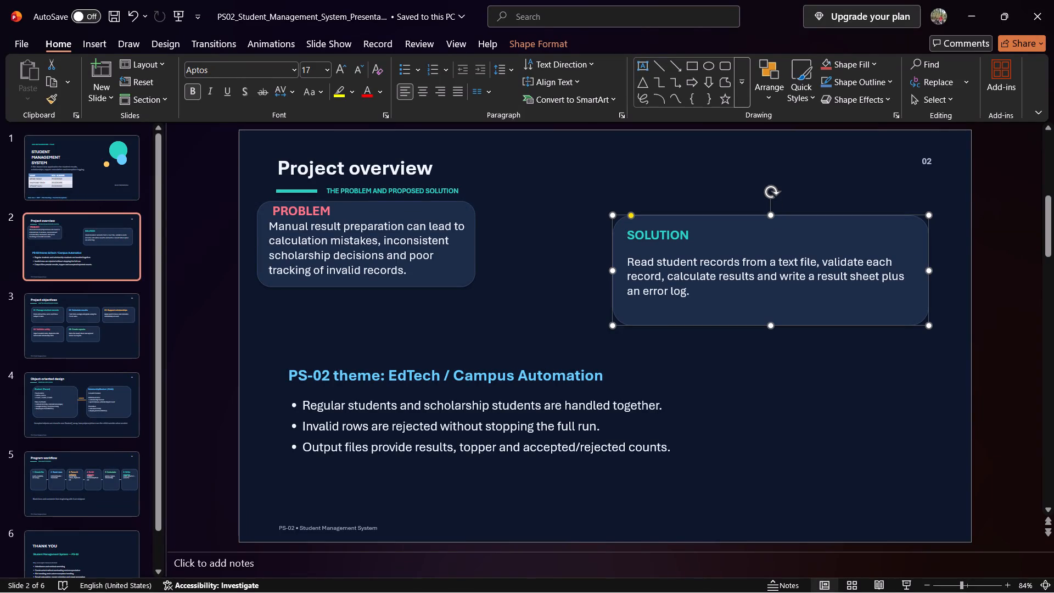
{"action": "left_click_drag", "start_coordinate": [748, 221], "coordinate": [654, 200]}
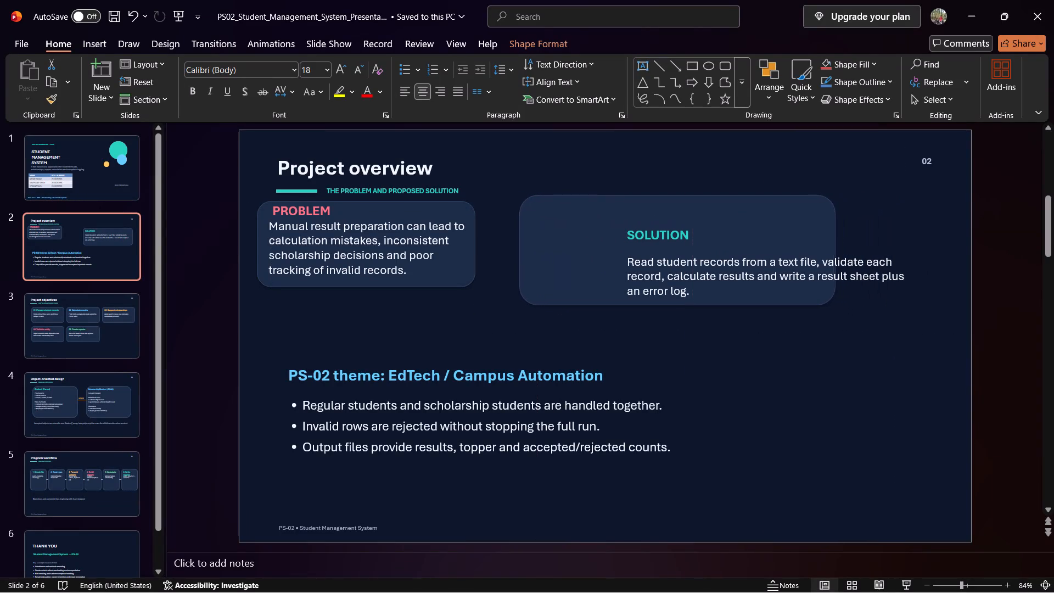
{"action": "left_click_drag", "start_coordinate": [654, 200], "coordinate": [624, 198]}
Move the "SOLUTION" heading into the upper corner of the relocated card, level with the "PROBLEM" heading.
{"action": "left_click", "coordinate": [659, 236]}
{"action": "left_click", "coordinate": [659, 236]}
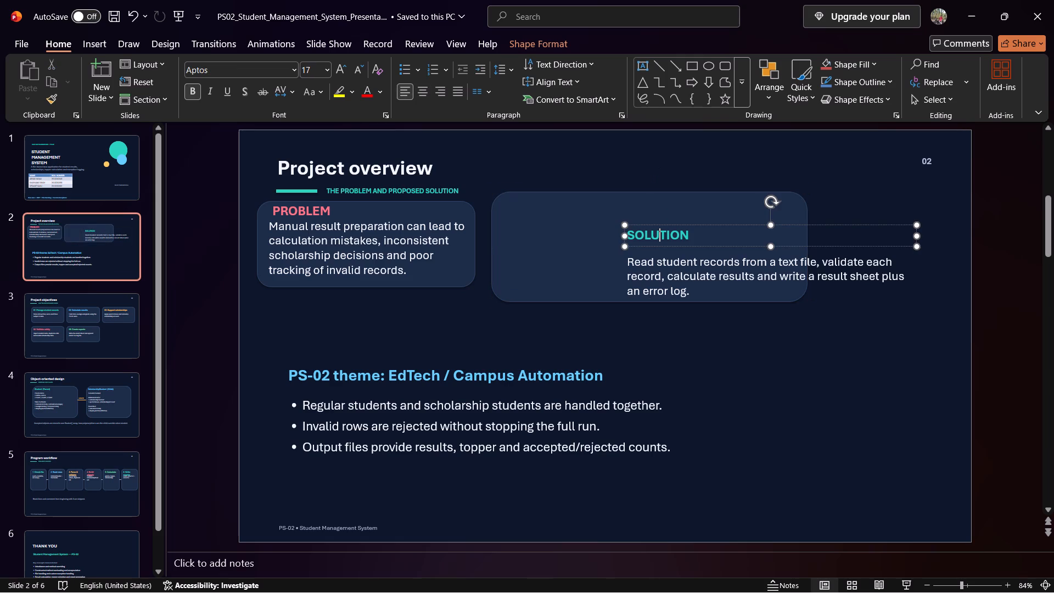
{"action": "left_click_drag", "start_coordinate": [715, 227], "coordinate": [592, 198]}
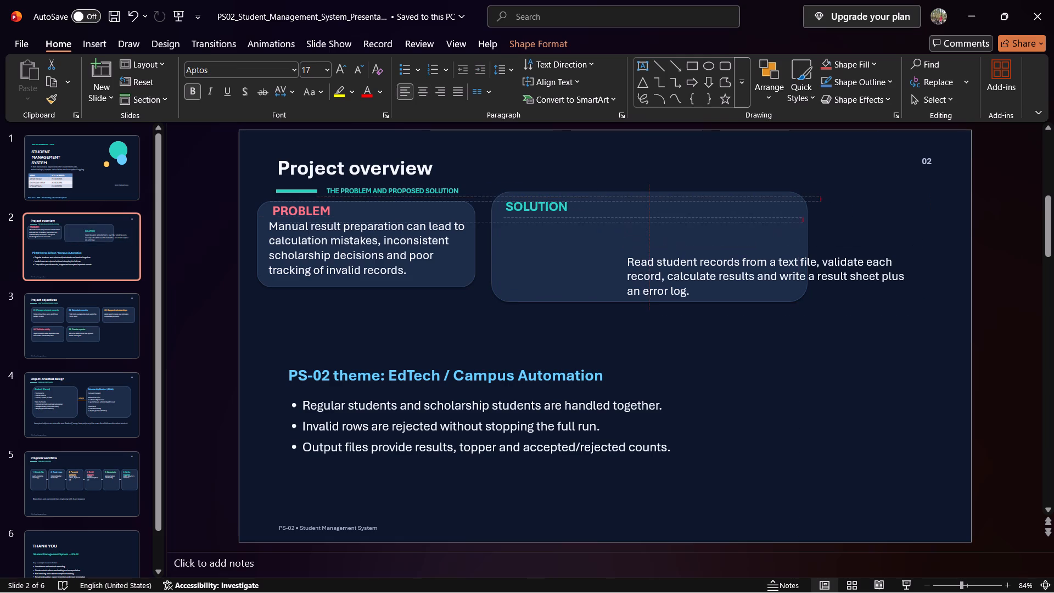
{"action": "left_click_drag", "start_coordinate": [592, 198], "coordinate": [588, 198]}
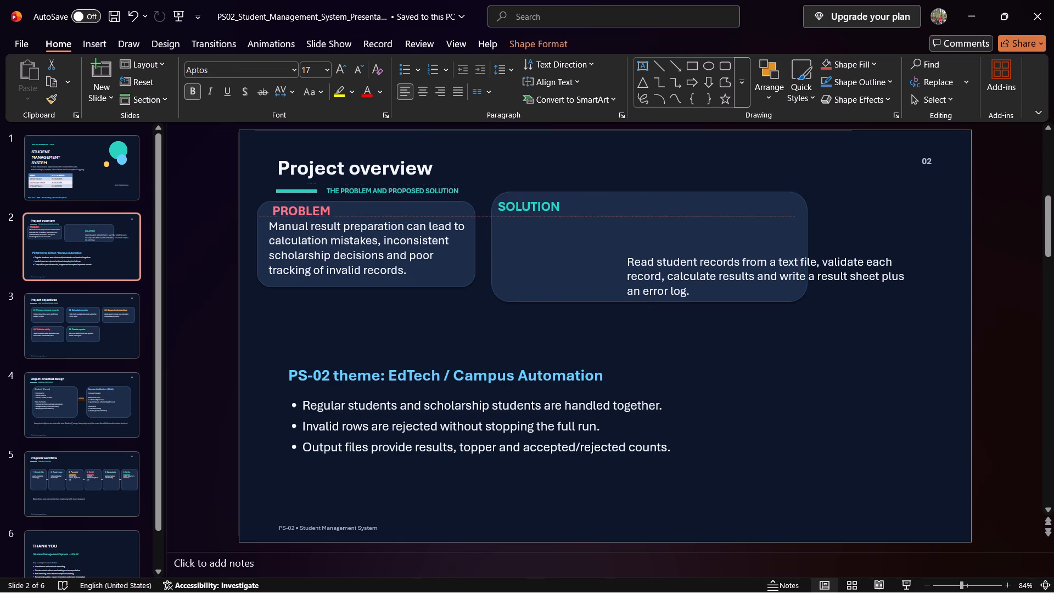
{"action": "left_click_drag", "start_coordinate": [588, 198], "coordinate": [590, 201]}
Shift the Solution card slightly closer to the Problem card and place its description text directly under the "SOLUTION" heading.
{"action": "left_click", "coordinate": [760, 271]}
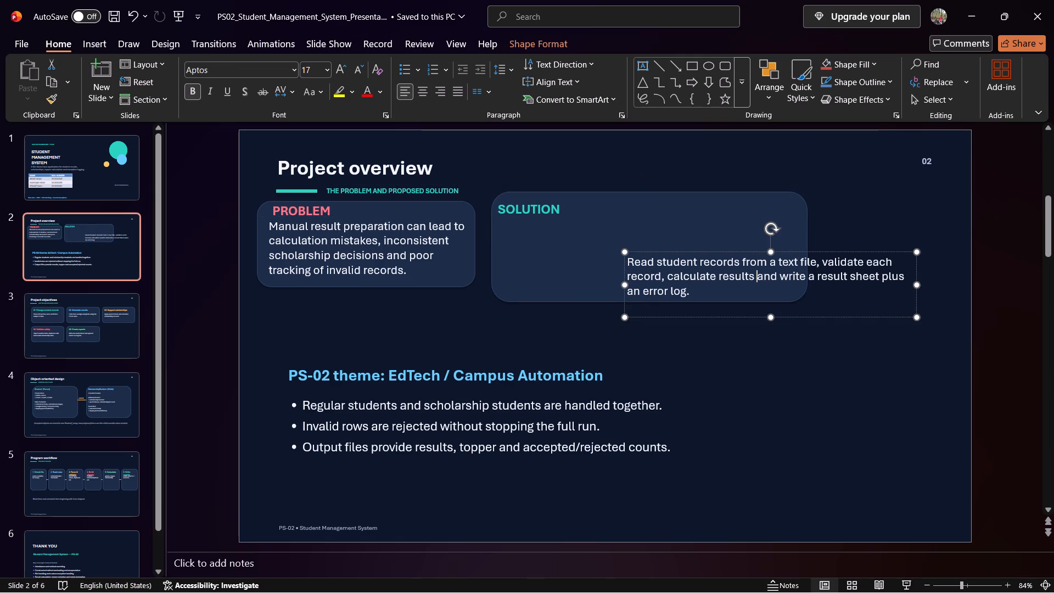
{"action": "left_click_drag", "start_coordinate": [745, 249], "coordinate": [687, 234]}
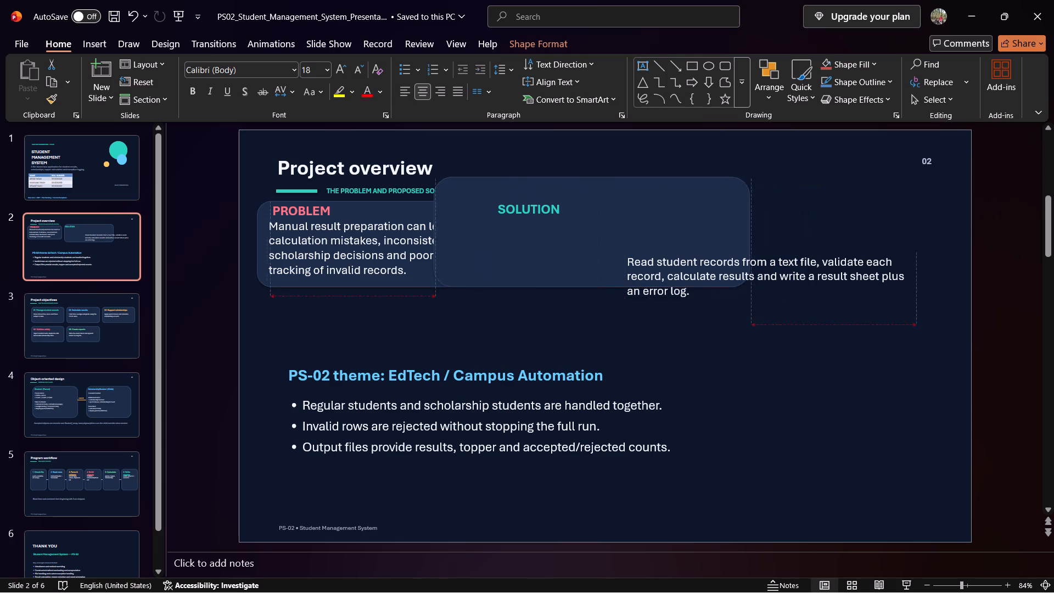
{"action": "left_click_drag", "start_coordinate": [687, 234], "coordinate": [734, 251]}
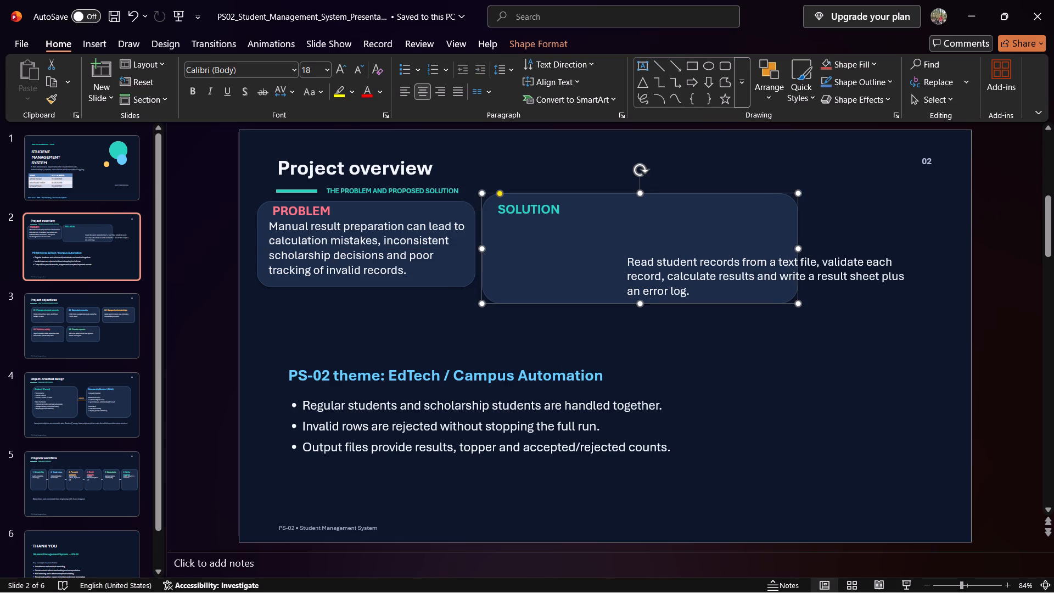
{"action": "left_click", "coordinate": [754, 265]}
{"action": "left_click_drag", "start_coordinate": [758, 253], "coordinate": [619, 213]}
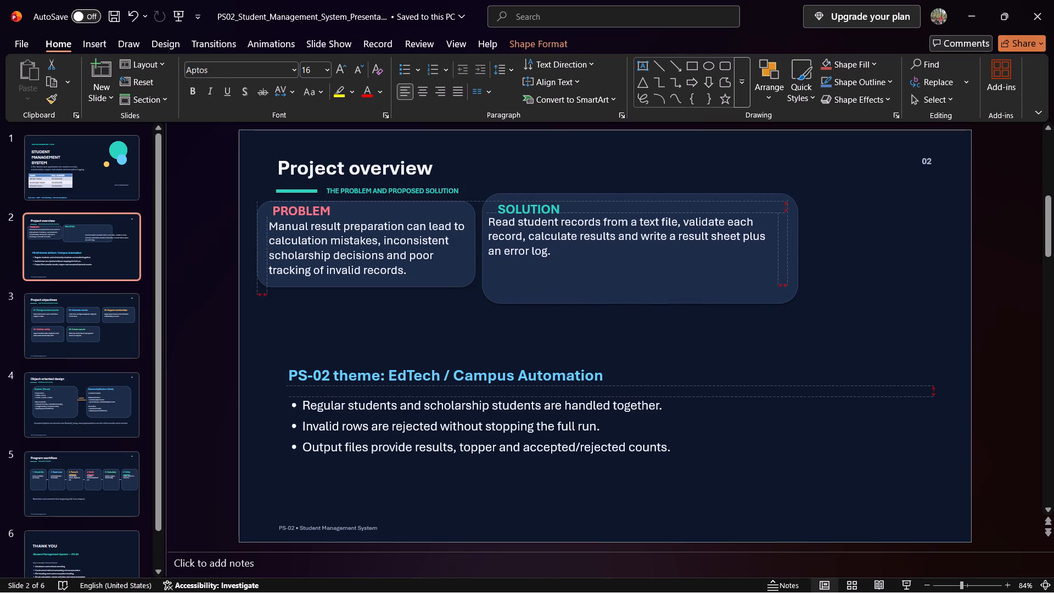
{"action": "left_click_drag", "start_coordinate": [619, 213], "coordinate": [620, 216]}
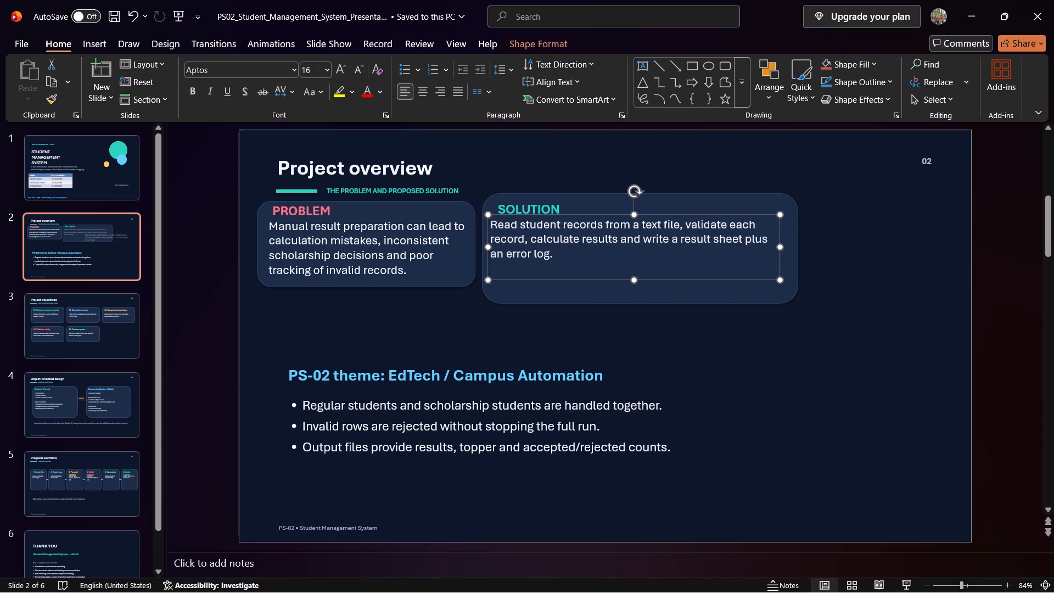
Shrink the Solution card and its description text box so the card fits tightly around the three-line description.
{"action": "left_click", "coordinate": [792, 232]}
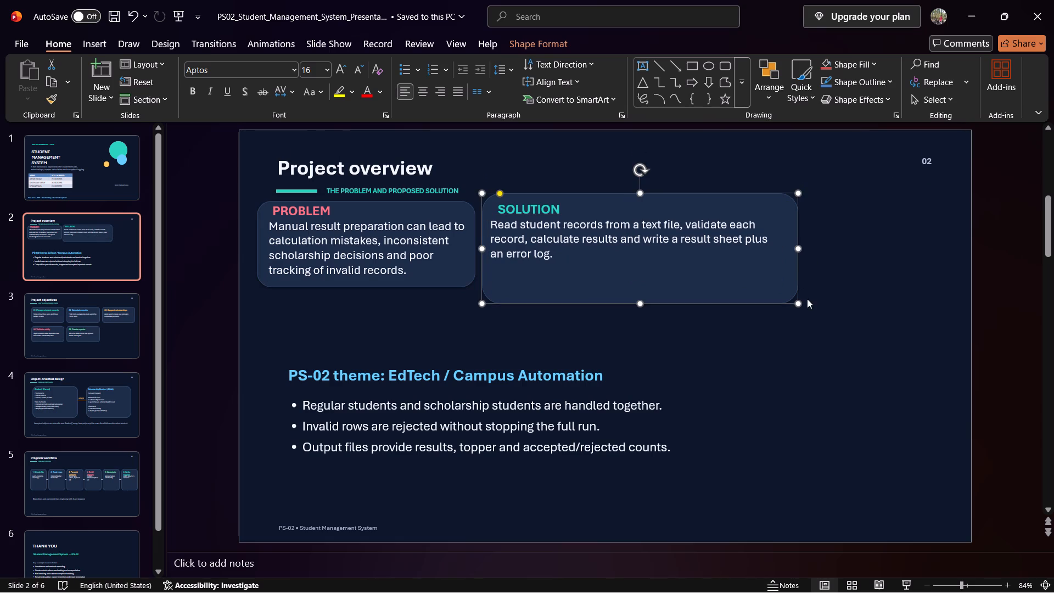
{"action": "left_click_drag", "start_coordinate": [794, 306], "coordinate": [772, 289]}
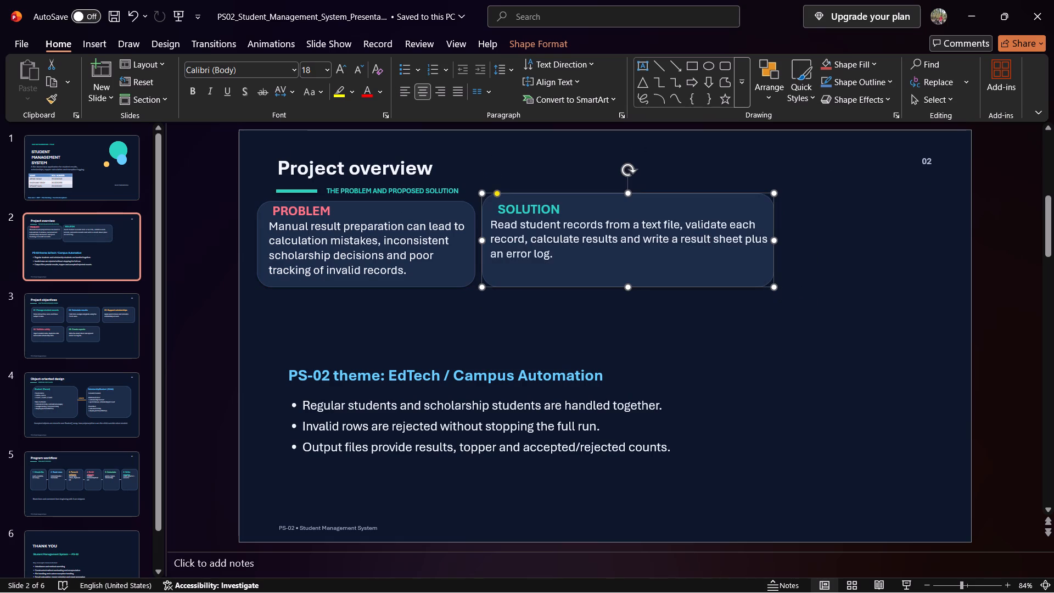
{"action": "left_click", "coordinate": [728, 245]}
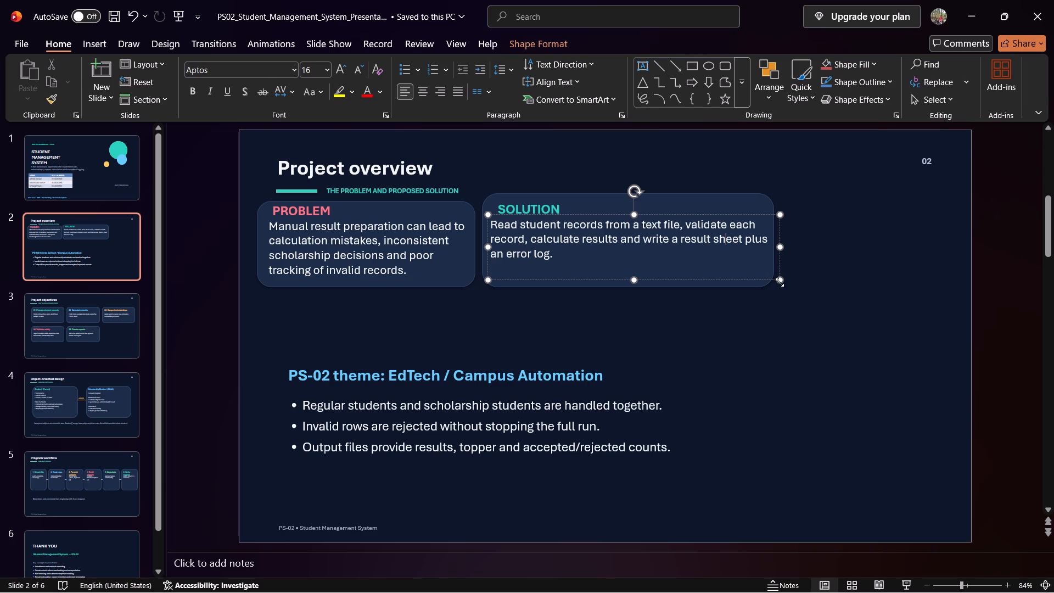
{"action": "left_click_drag", "start_coordinate": [780, 282], "coordinate": [736, 273]}
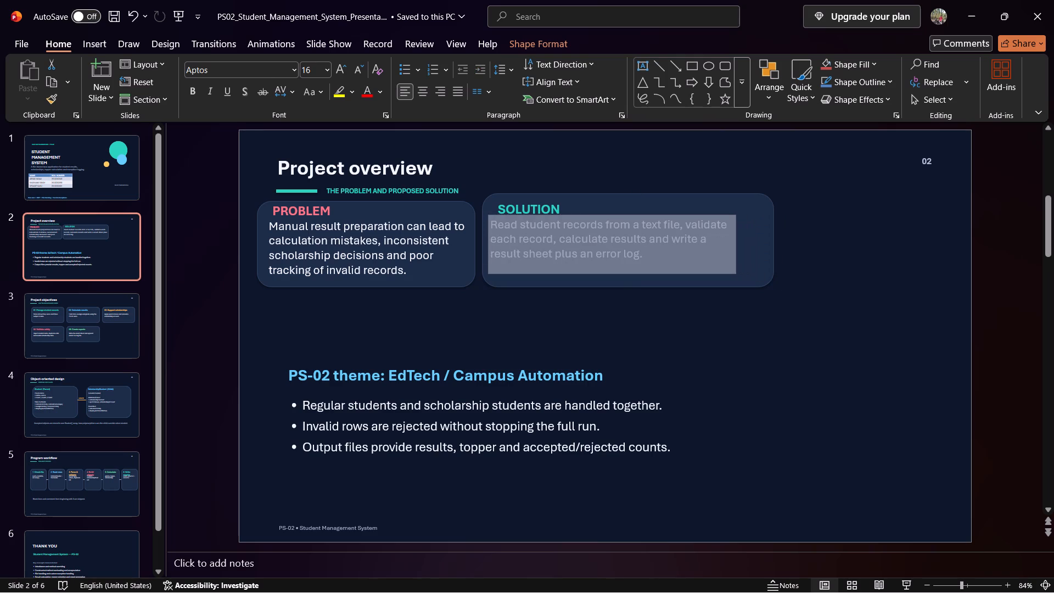
{"action": "left_click_drag", "start_coordinate": [736, 273], "coordinate": [720, 269]}
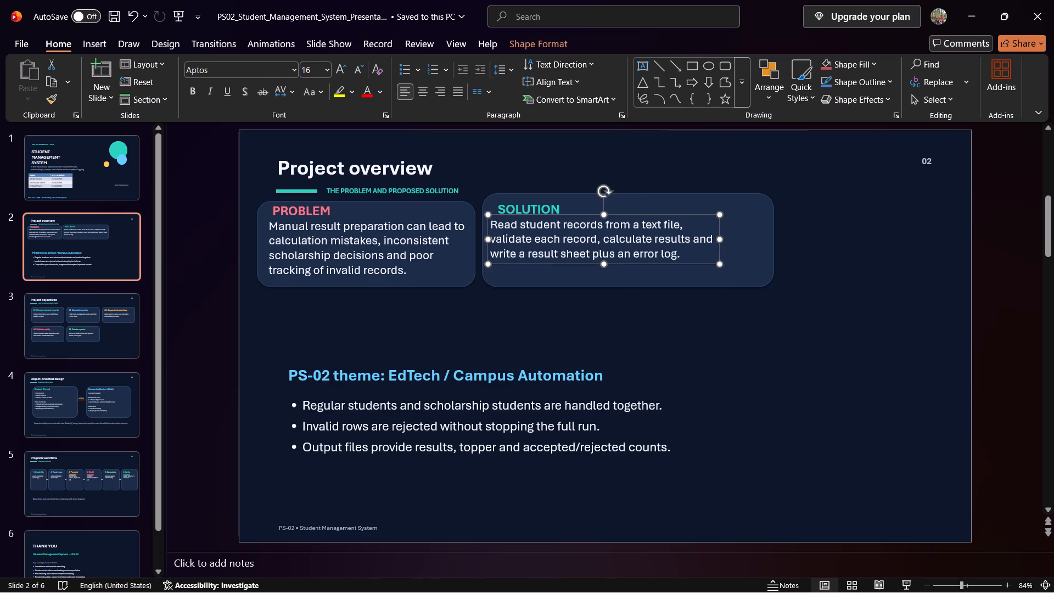
{"action": "left_click", "coordinate": [754, 281]}
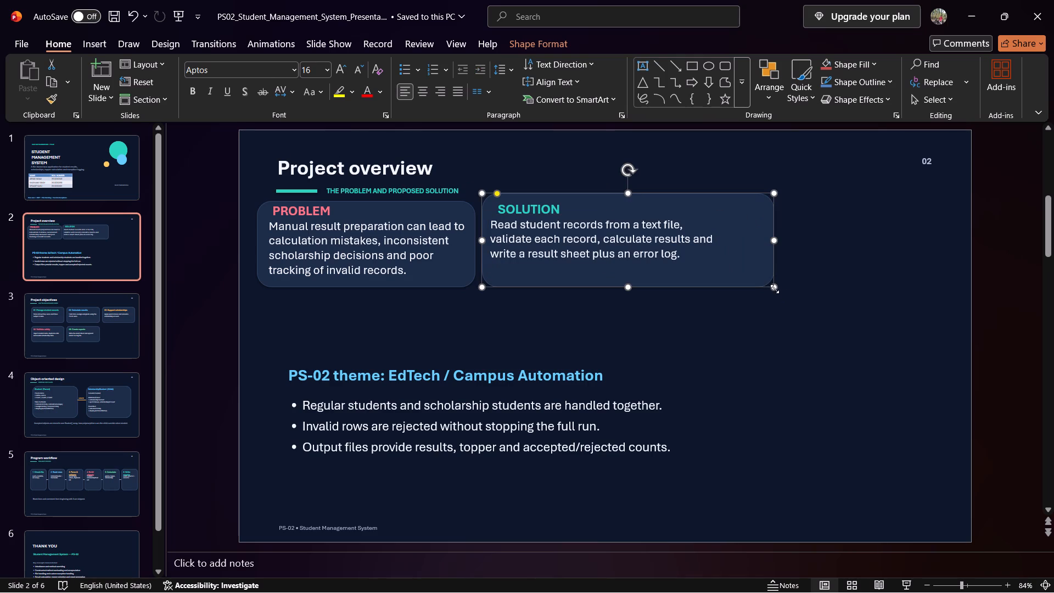
{"action": "left_click_drag", "start_coordinate": [775, 289], "coordinate": [731, 276]}
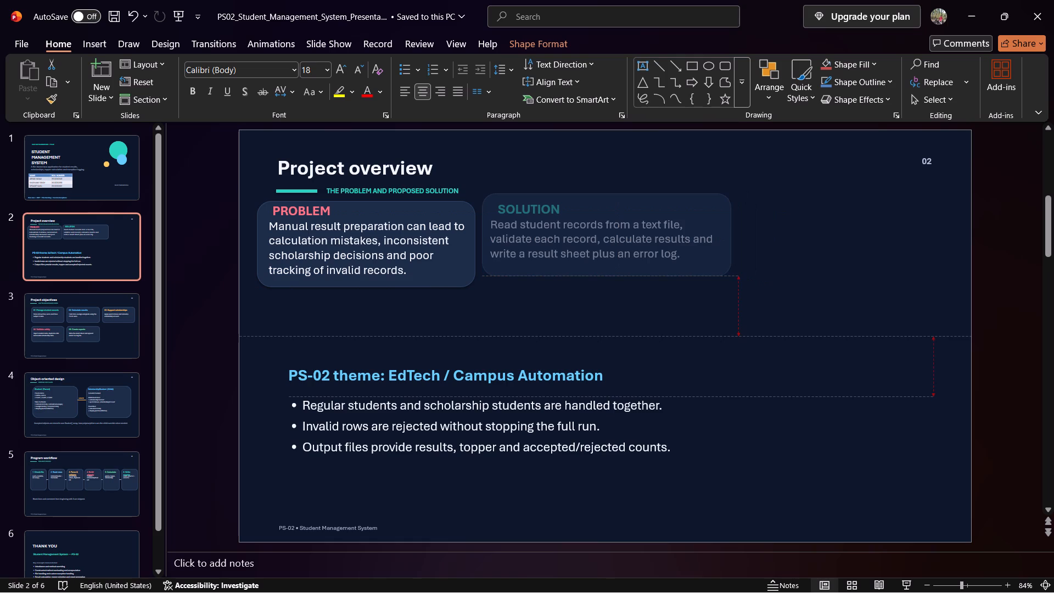
{"action": "left_click_drag", "start_coordinate": [731, 276], "coordinate": [719, 272]}
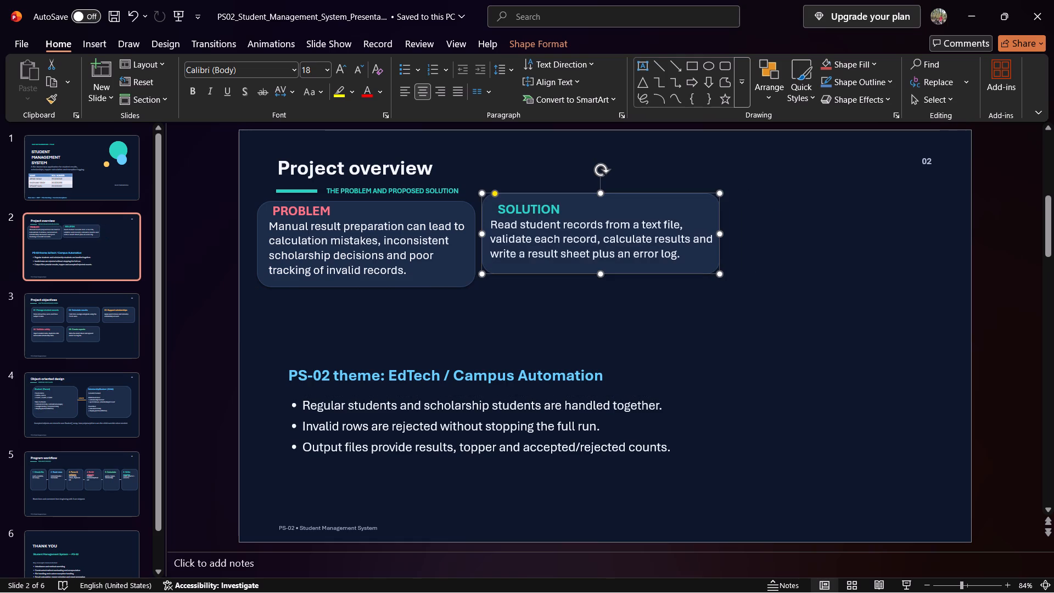
Lower the Solution card to line up with the Problem card, and reposition its heading and description inside it.
{"action": "left_click_drag", "start_coordinate": [615, 193], "coordinate": [614, 202]}
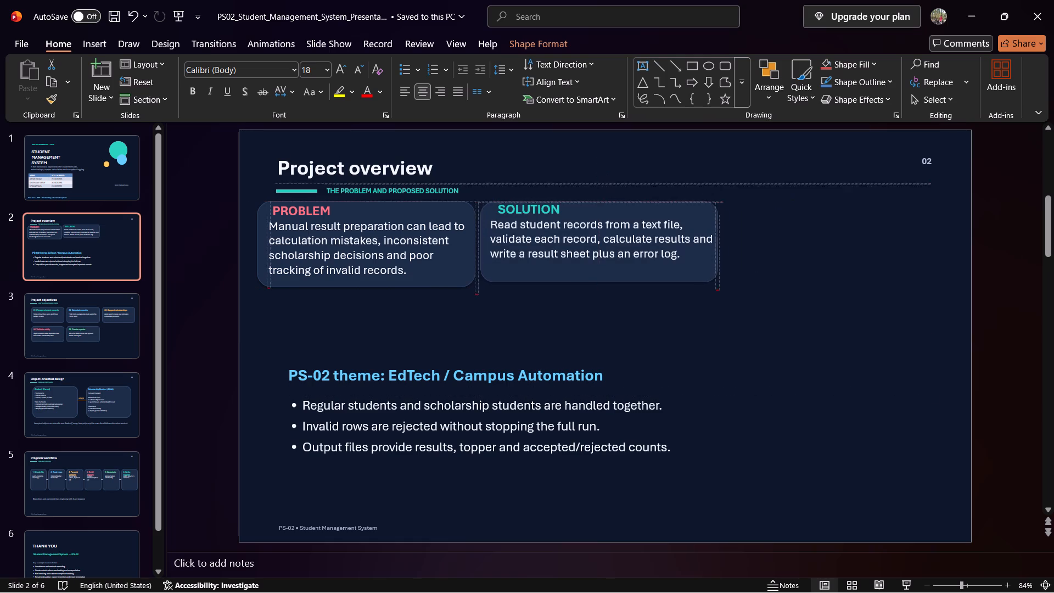
{"action": "left_click_drag", "start_coordinate": [614, 202], "coordinate": [614, 204]}
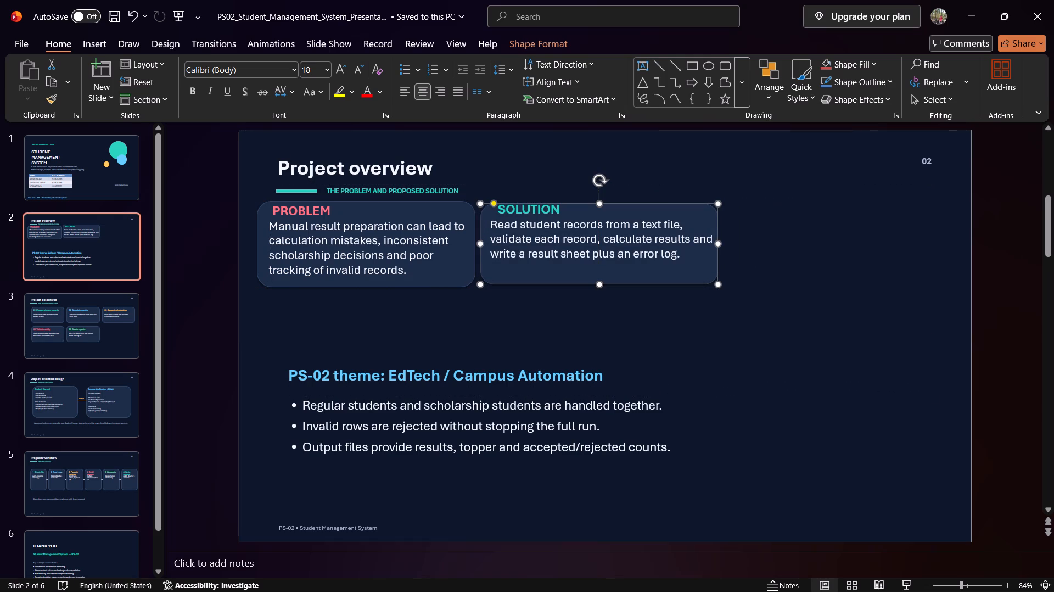
{"action": "left_click", "coordinate": [548, 212]}
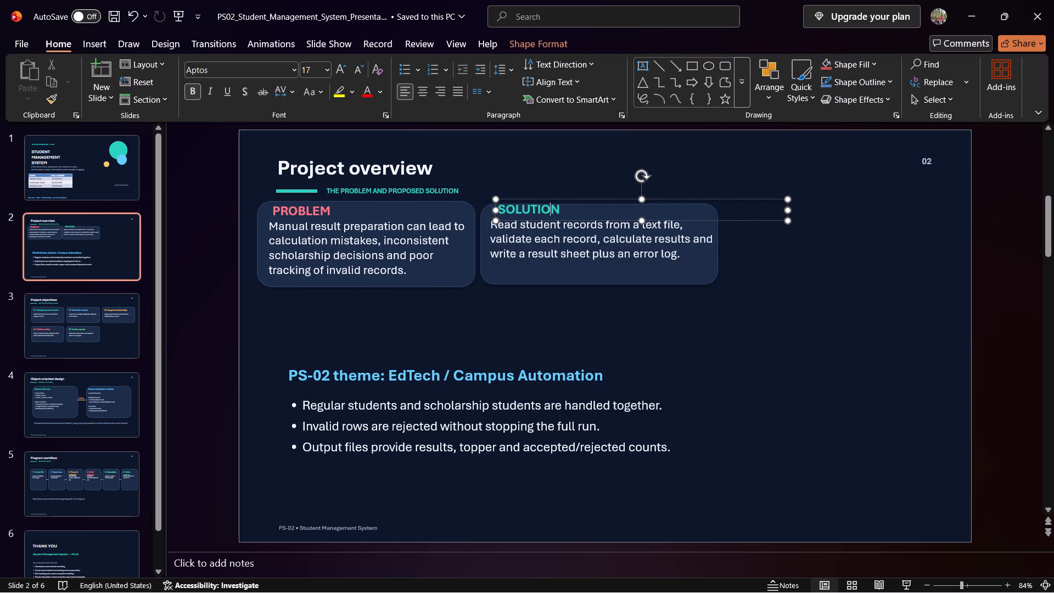
{"action": "left_click", "coordinate": [614, 199]}
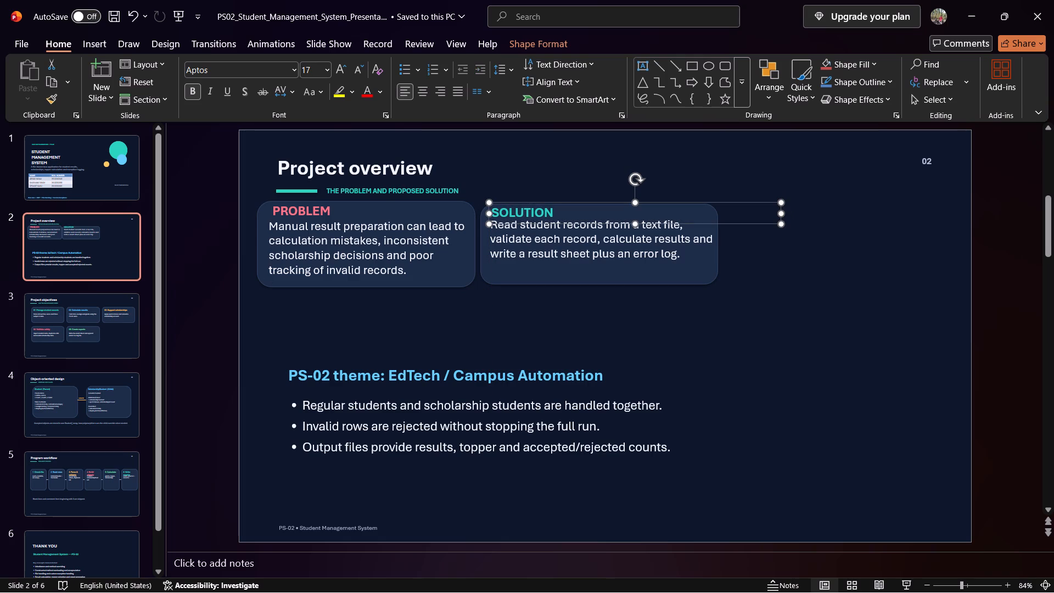
{"action": "left_click", "coordinate": [587, 239]}
{"action": "left_click_drag", "start_coordinate": [593, 216], "coordinate": [592, 219]}
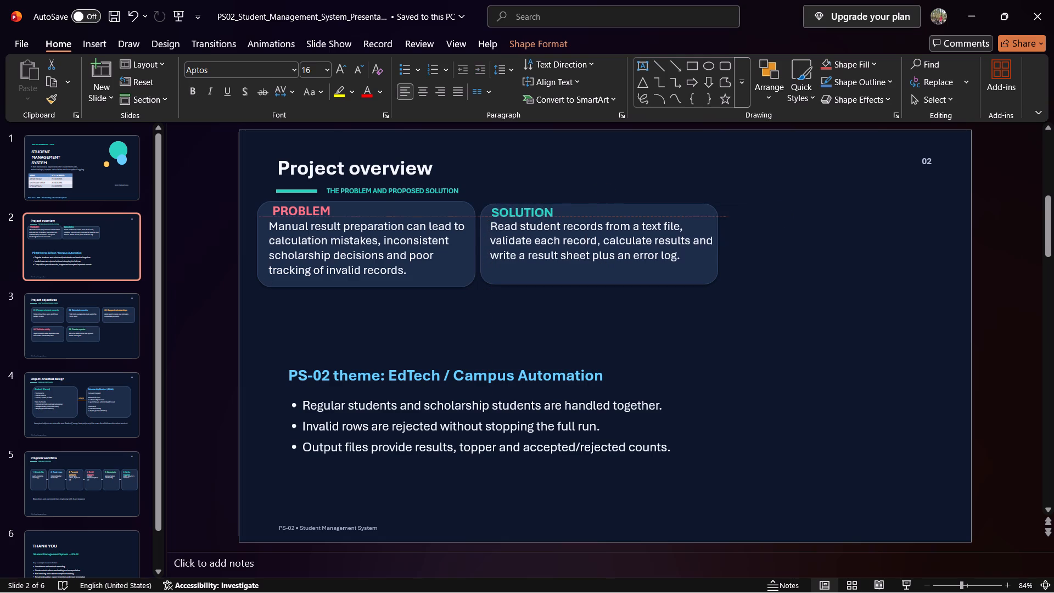
{"action": "left_click_drag", "start_coordinate": [592, 219], "coordinate": [591, 222]}
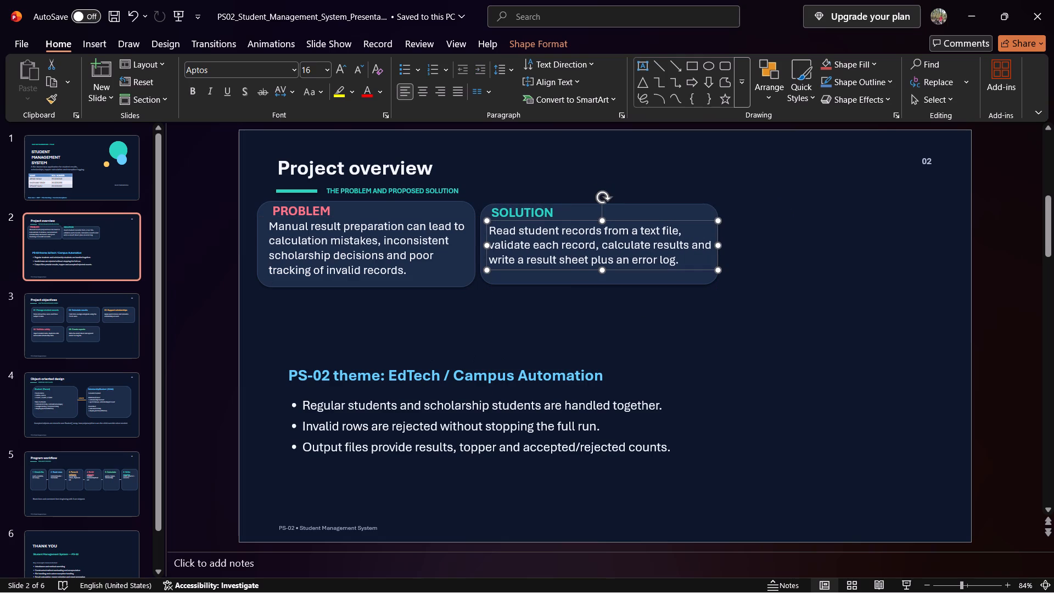
Delete the "PS-02 theme: EdTech / Campus Automation" heading text and the three bullet points beneath it.
{"action": "left_click", "coordinate": [310, 383]}
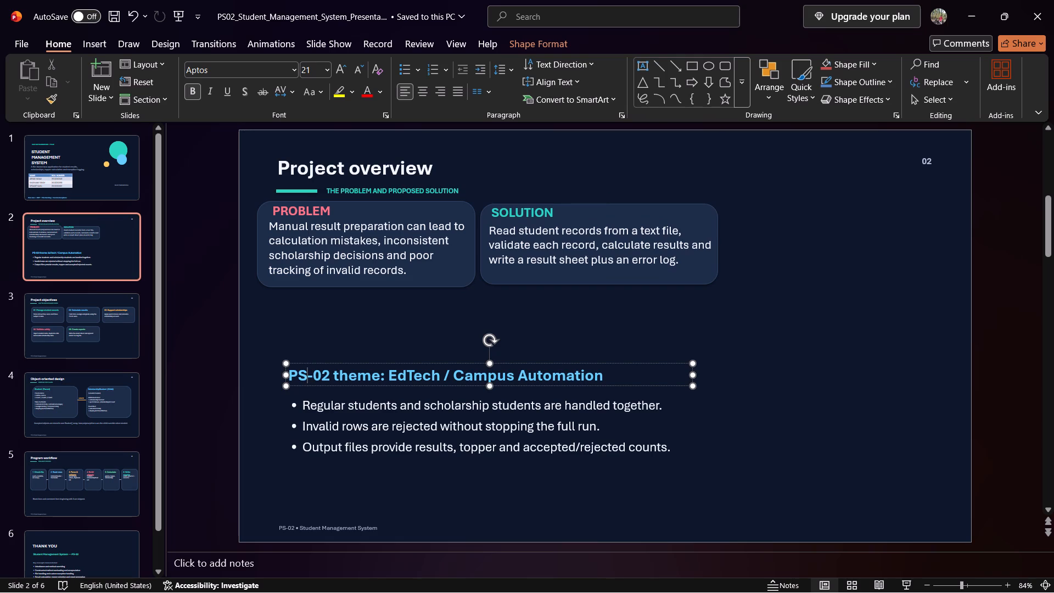
{"action": "key", "text": "ctrl+a"}
{"action": "key", "text": "BackSpace"}
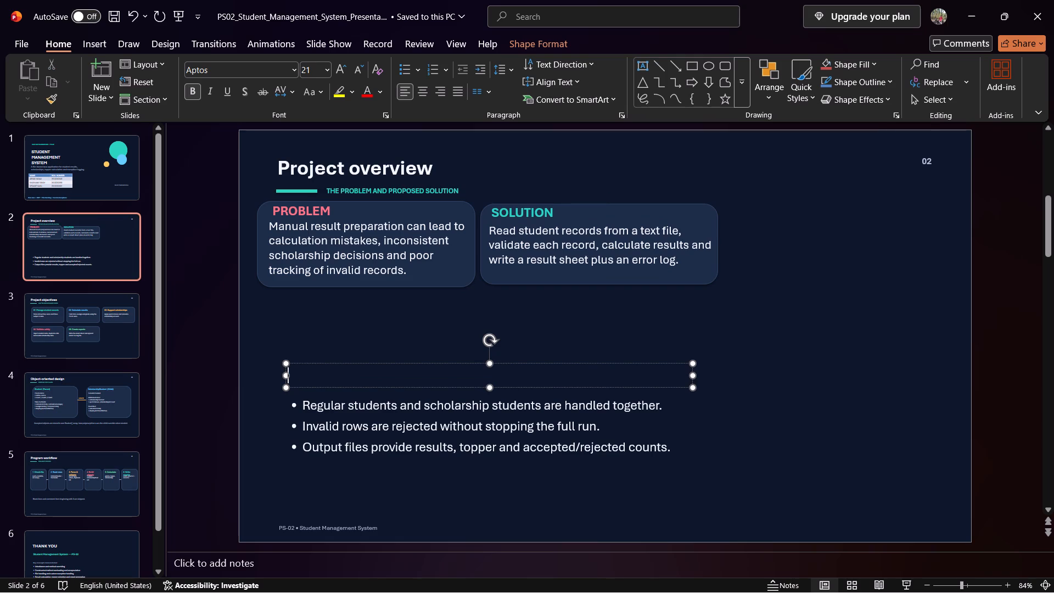
{"action": "left_click", "coordinate": [317, 416]}
{"action": "key", "text": "ctrl+a"}
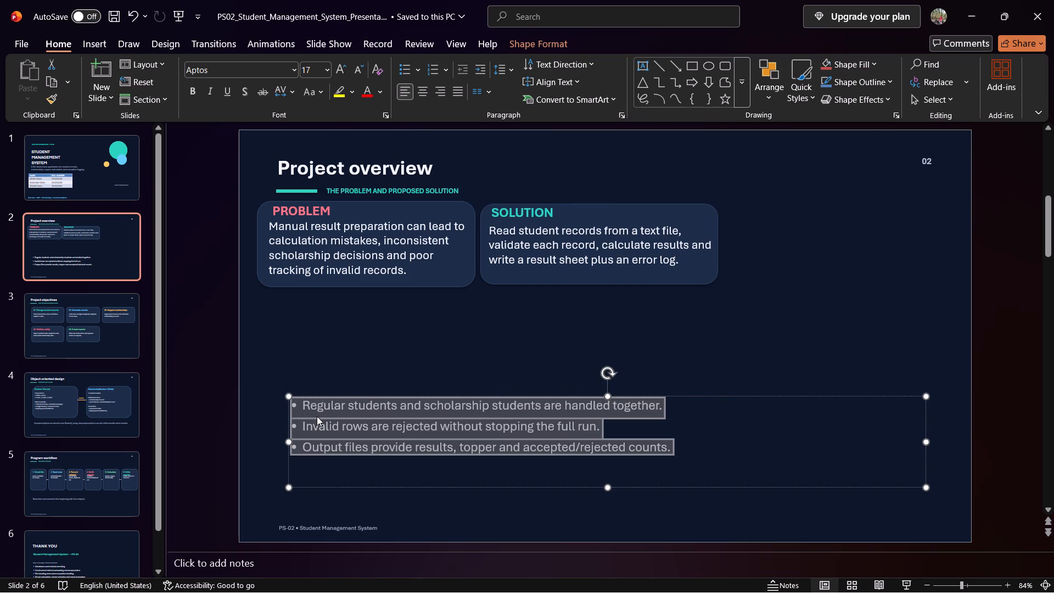
{"action": "key", "text": "BackSpace"}
Copy the "Project objectives" title text from slide 3.
{"action": "left_click", "coordinate": [80, 325]}
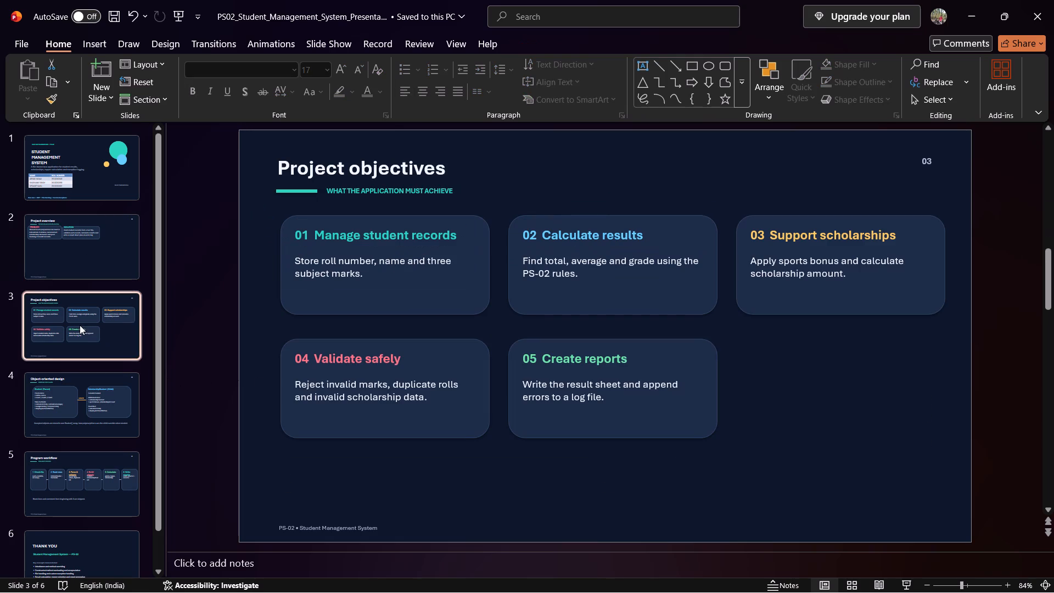
{"action": "left_click", "coordinate": [366, 277]}
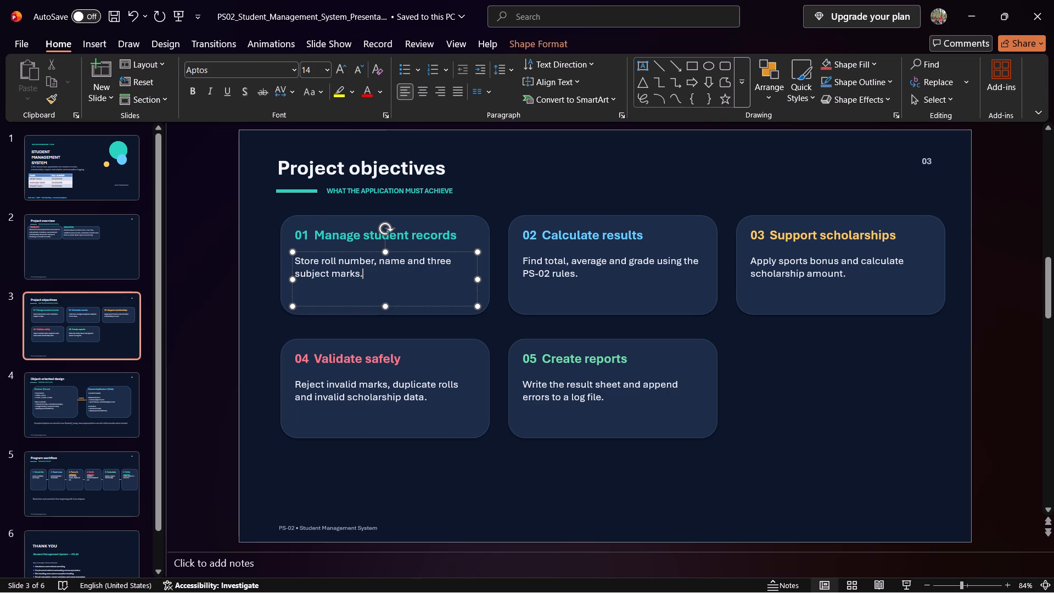
{"action": "left_click", "coordinate": [284, 165]}
{"action": "left_click", "coordinate": [284, 165]}
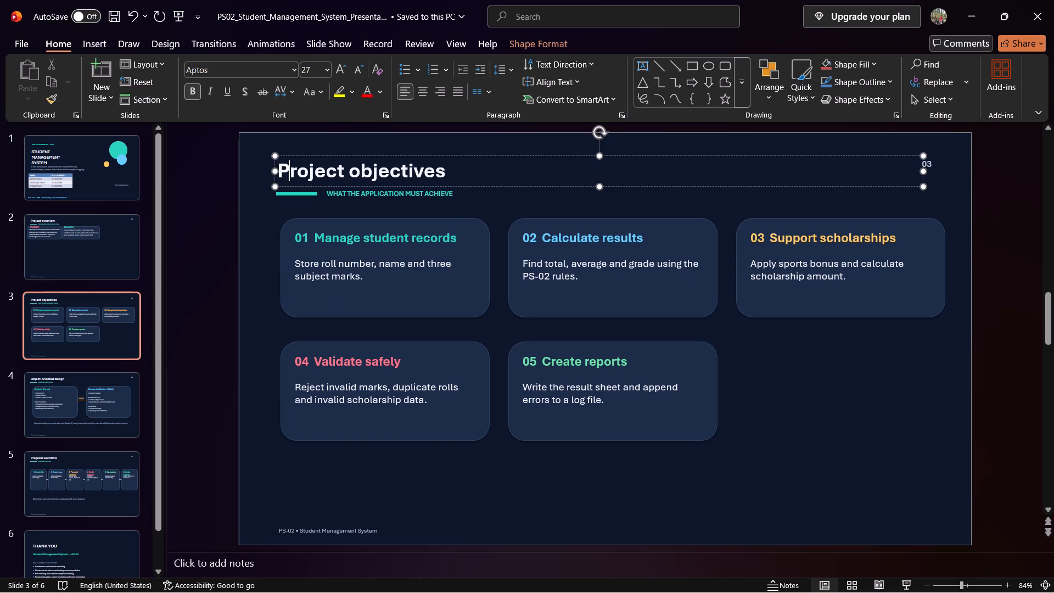
{"action": "double_click", "coordinate": [284, 165]}
{"action": "key", "text": "ctrl+a"}
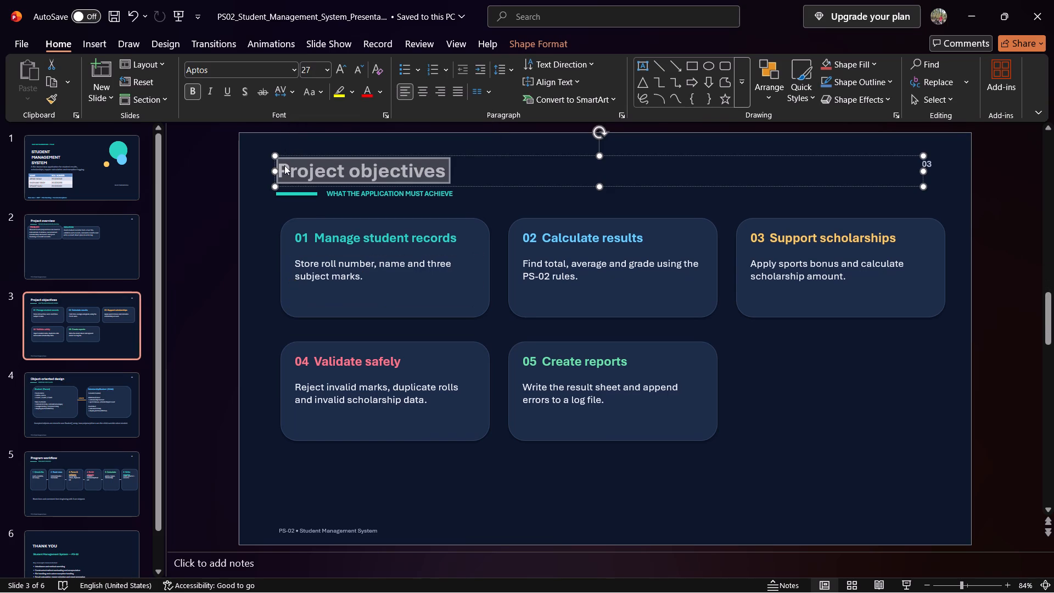
{"action": "key", "text": "ctrl+c"}
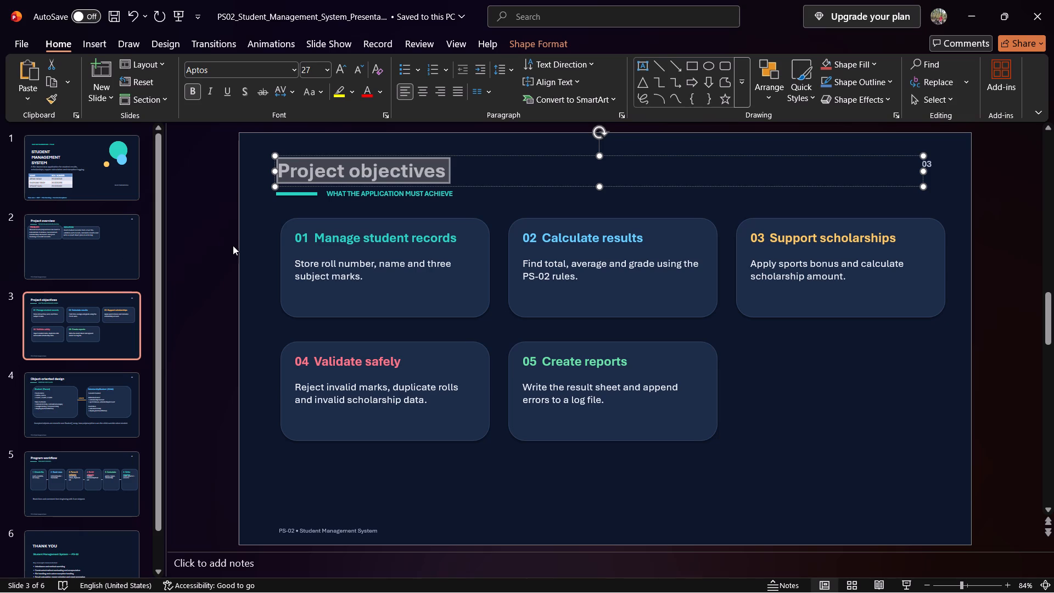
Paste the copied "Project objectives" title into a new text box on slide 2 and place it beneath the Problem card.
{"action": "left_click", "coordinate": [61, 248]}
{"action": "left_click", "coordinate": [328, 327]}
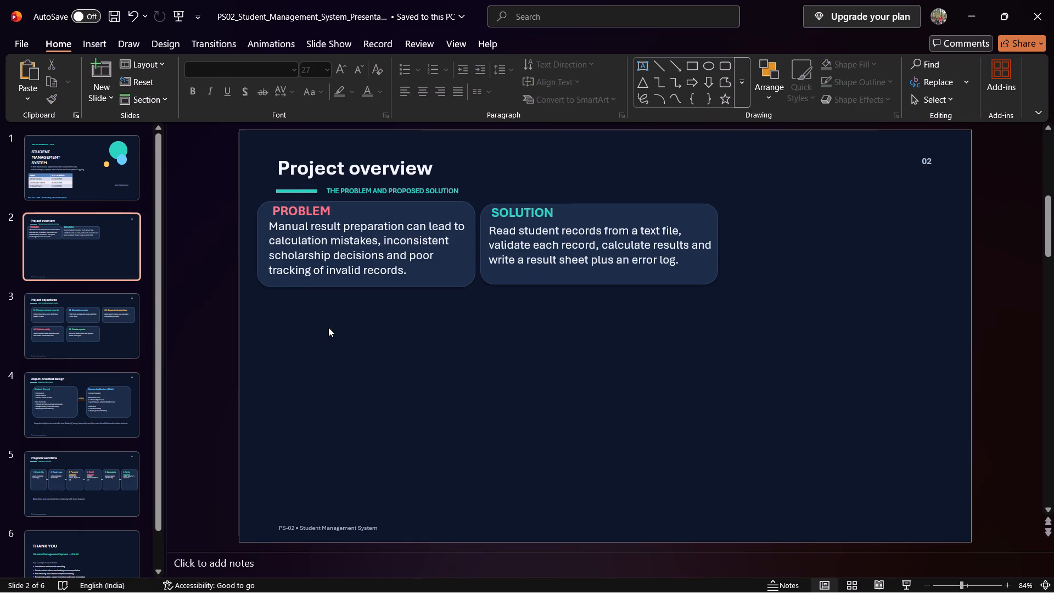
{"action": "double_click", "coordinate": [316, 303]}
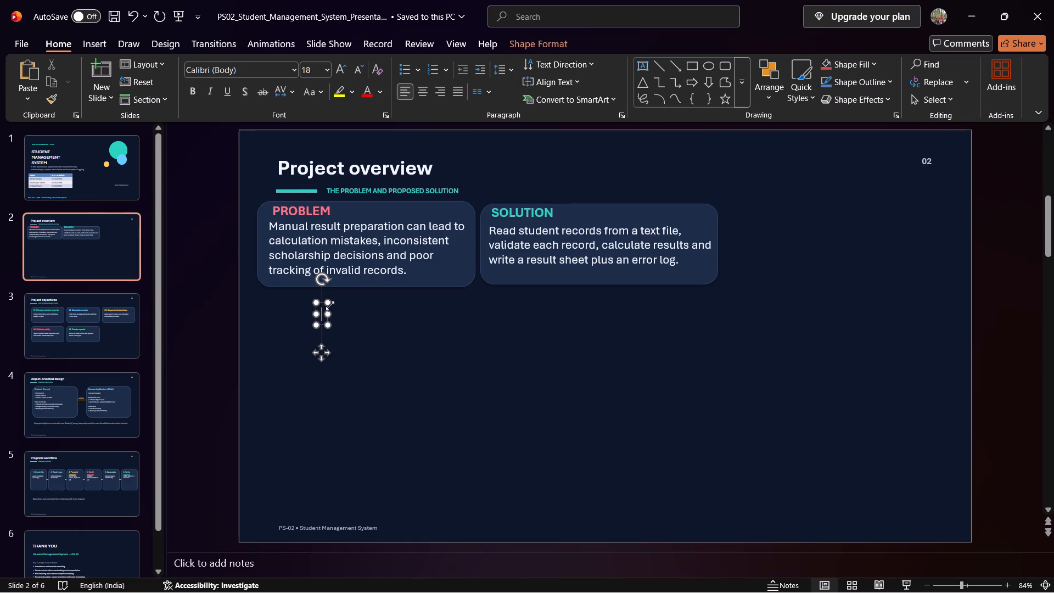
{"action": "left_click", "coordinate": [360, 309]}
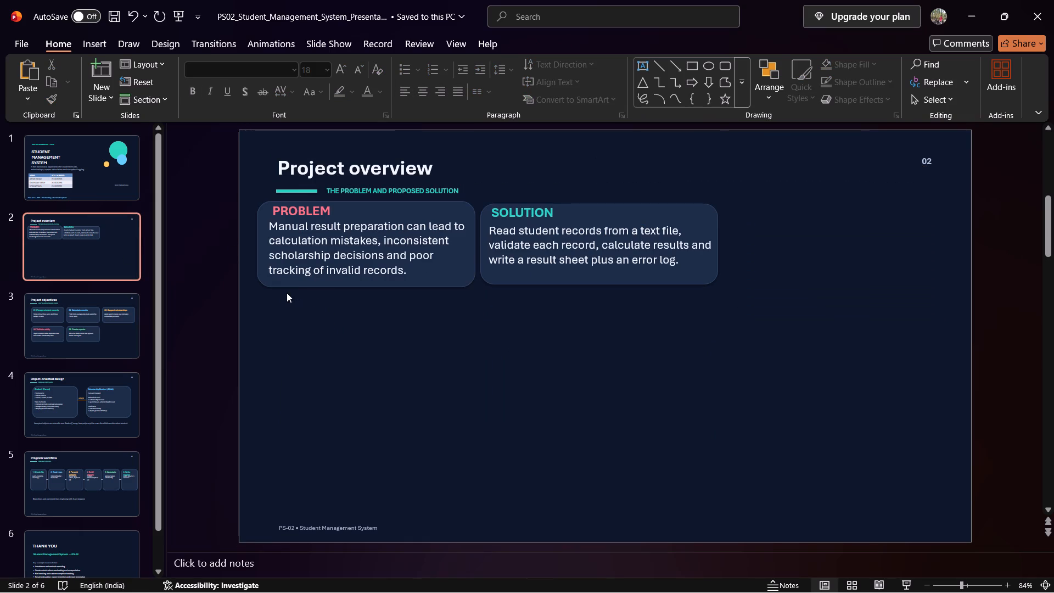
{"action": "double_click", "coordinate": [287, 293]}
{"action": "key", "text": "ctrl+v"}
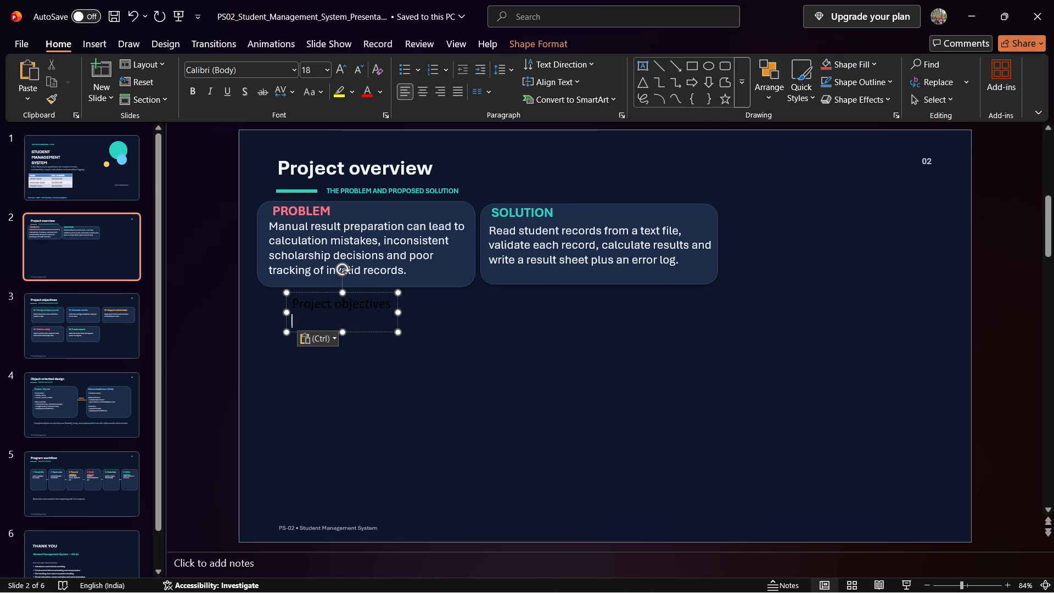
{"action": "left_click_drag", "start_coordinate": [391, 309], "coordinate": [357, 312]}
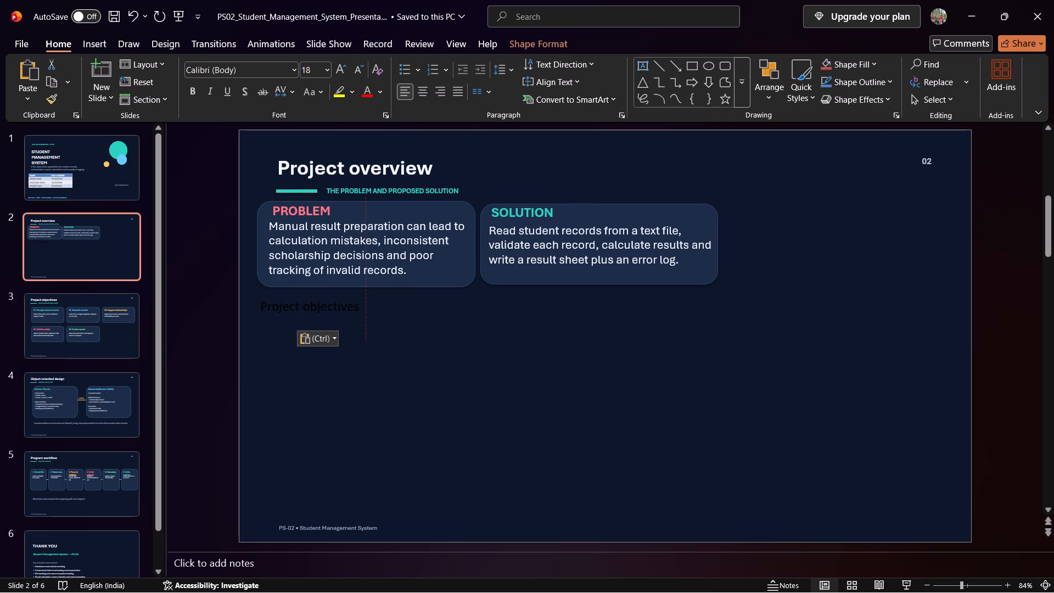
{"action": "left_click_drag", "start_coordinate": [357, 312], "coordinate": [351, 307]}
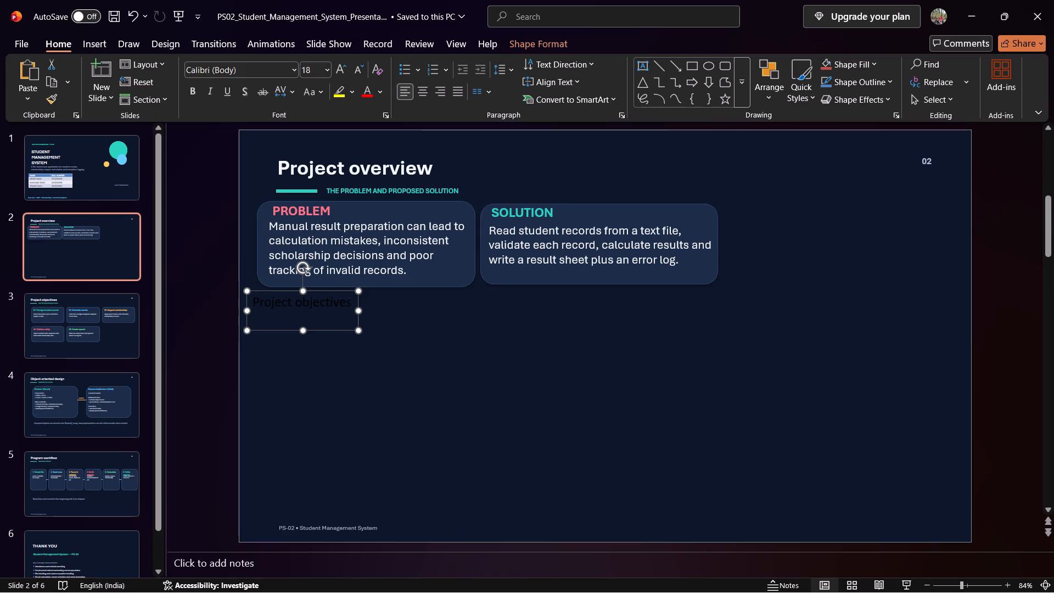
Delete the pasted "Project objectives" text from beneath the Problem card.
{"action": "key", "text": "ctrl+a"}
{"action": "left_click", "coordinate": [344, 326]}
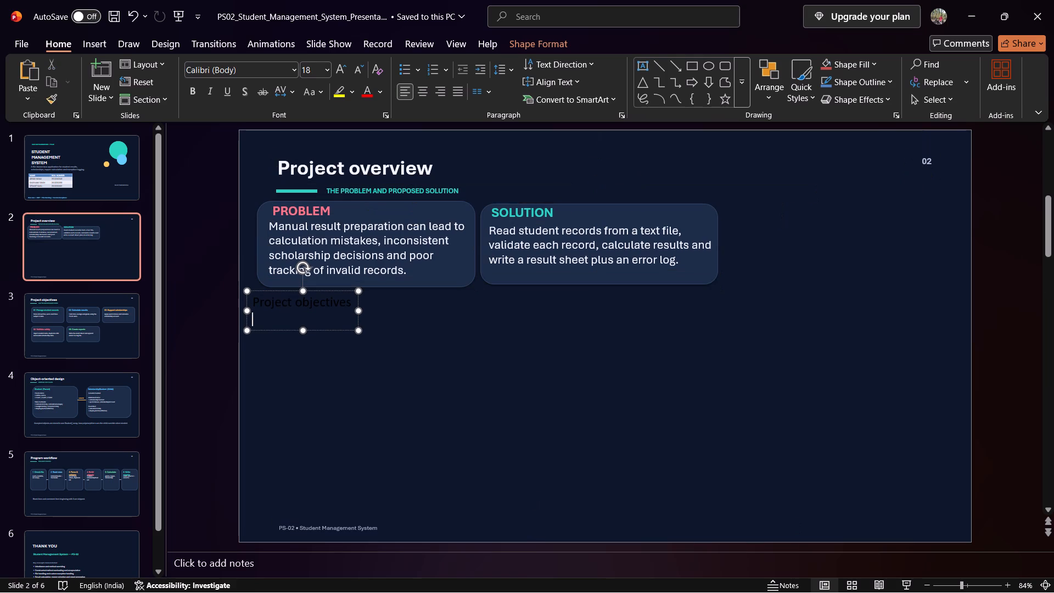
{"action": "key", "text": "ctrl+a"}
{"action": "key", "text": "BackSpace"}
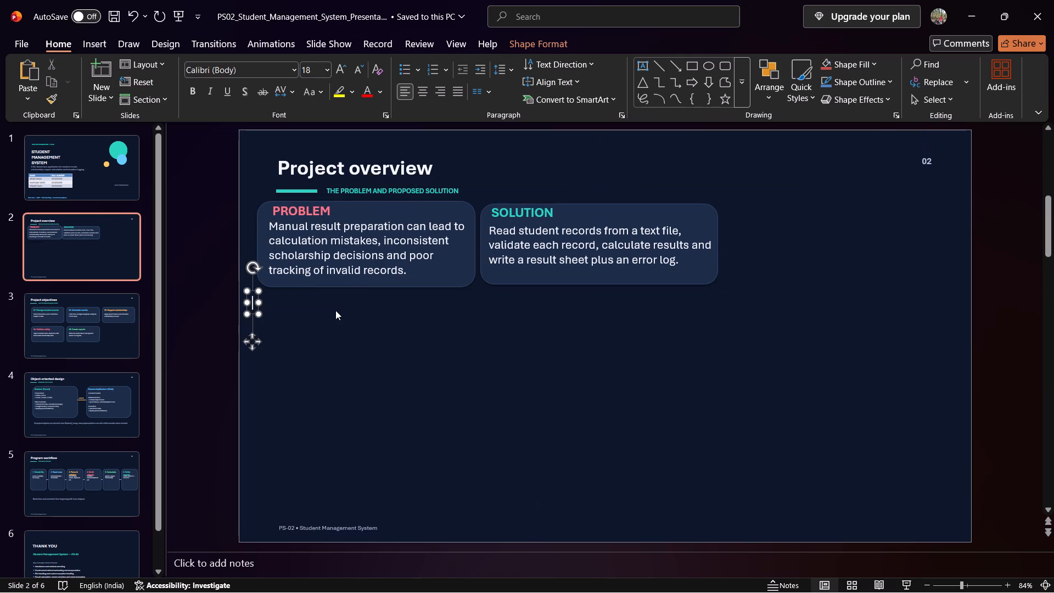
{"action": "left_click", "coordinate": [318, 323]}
Copy all the objects on slide 3, Project objectives.
{"action": "left_click", "coordinate": [87, 305]}
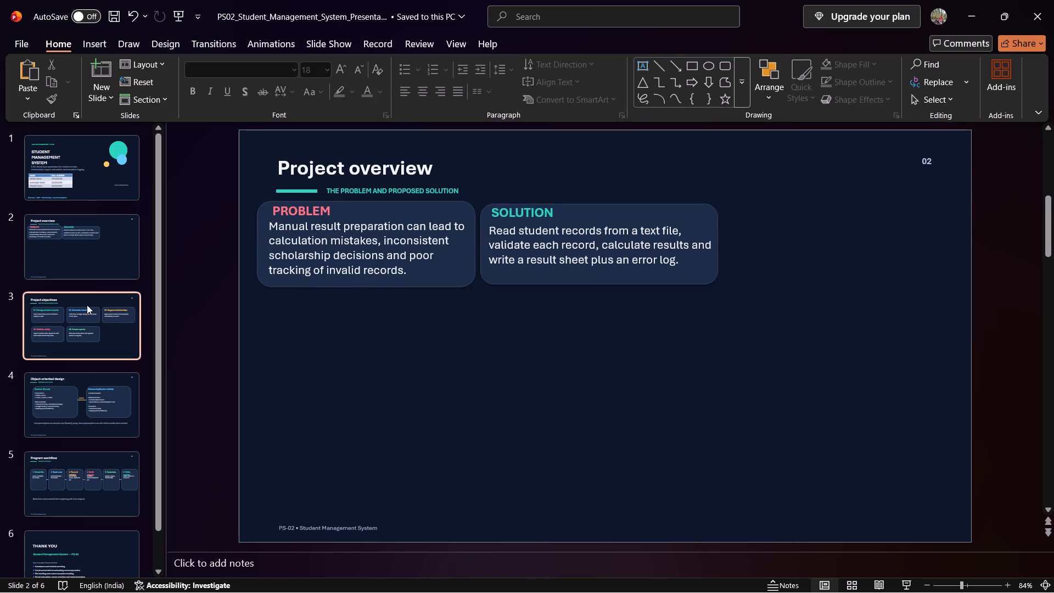
{"action": "left_click", "coordinate": [323, 269]}
{"action": "left_click", "coordinate": [356, 216]}
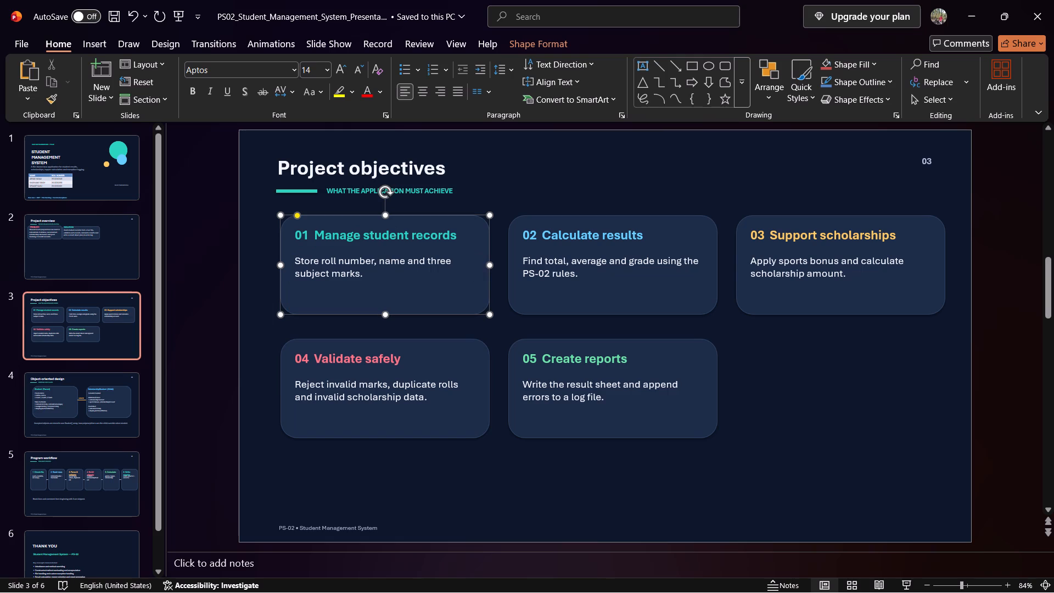
{"action": "key", "text": "ctrl+a"}
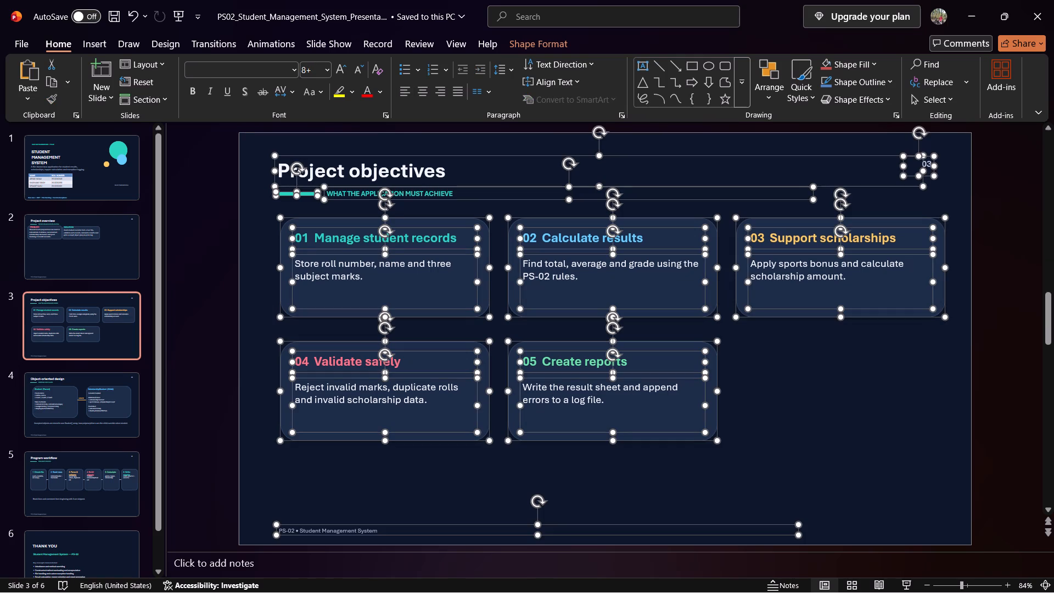
{"action": "key", "text": "ctrl+c"}
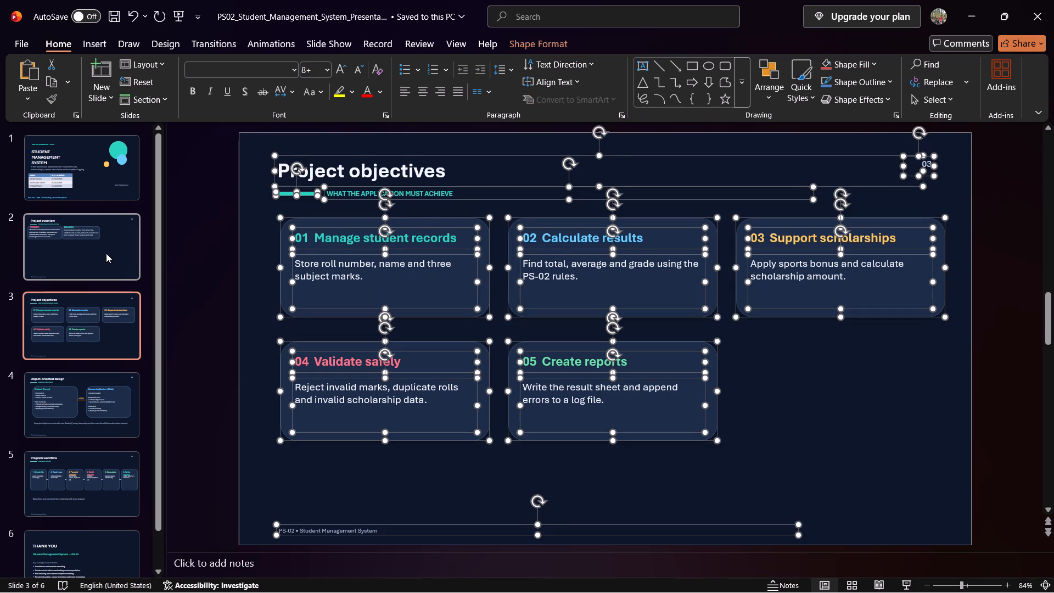
Paste the copied objectives content onto slide 2 and move it as a whole below the Problem and Solution cards.
{"action": "left_click", "coordinate": [106, 253]}
{"action": "left_click", "coordinate": [516, 345]}
{"action": "key", "text": "ctrl+v"}
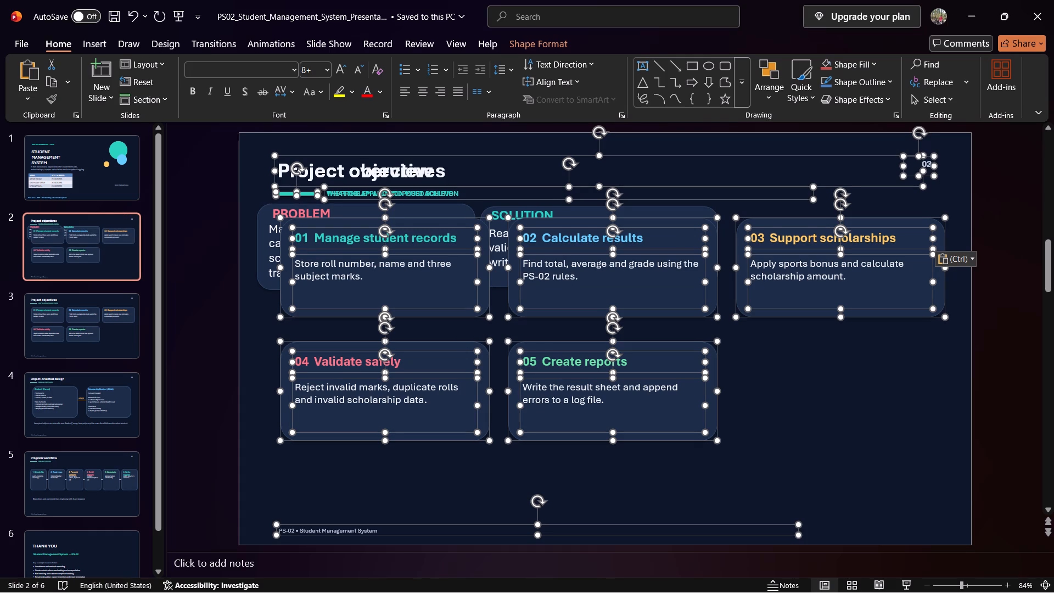
{"action": "left_click_drag", "start_coordinate": [415, 340], "coordinate": [399, 432]}
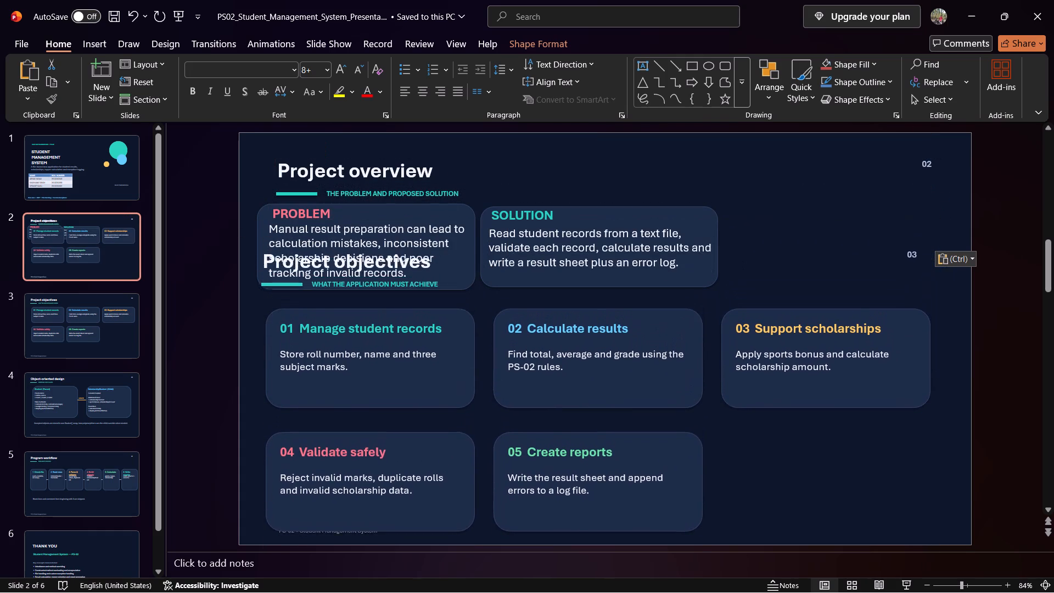
{"action": "left_click_drag", "start_coordinate": [399, 432], "coordinate": [386, 479]}
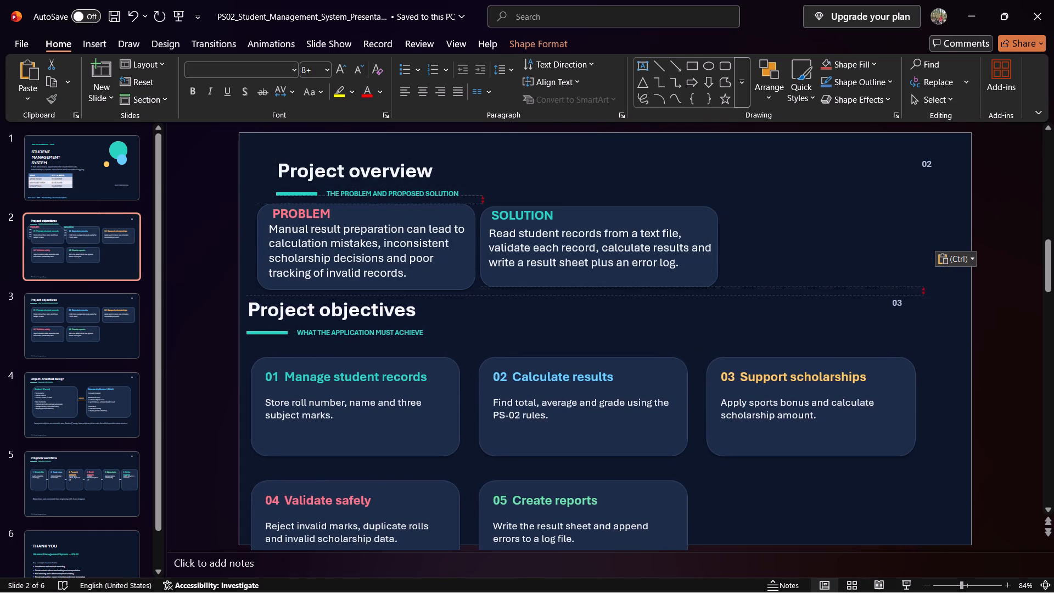
{"action": "left_click_drag", "start_coordinate": [386, 479], "coordinate": [391, 477]}
{"action": "left_click", "coordinate": [398, 308]}
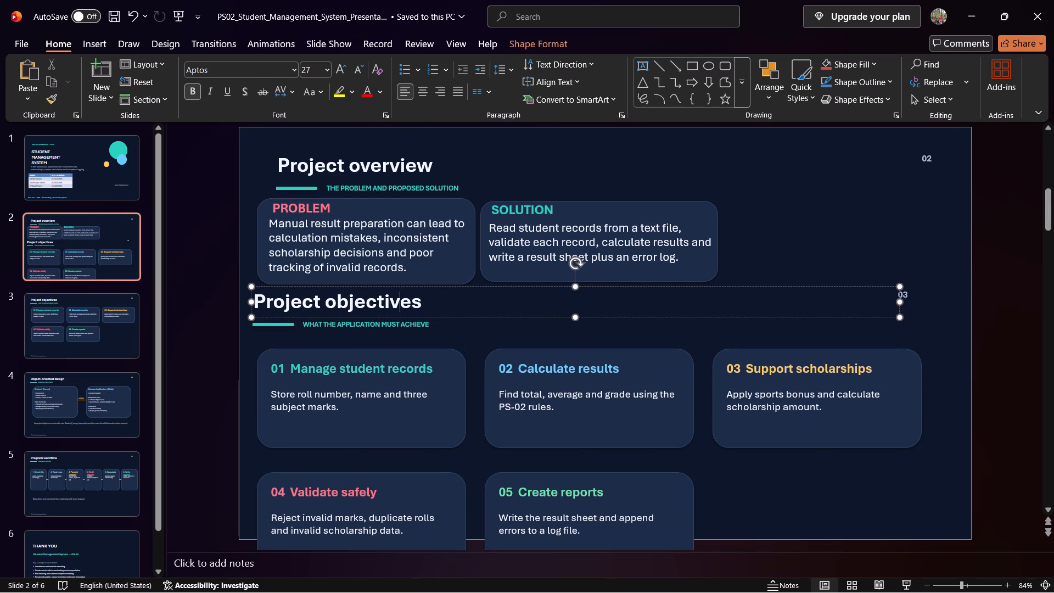
Move the Project overview title, its subtitle and the teal accent line closer to the slide's top-left corner.
{"action": "left_click", "coordinate": [362, 172]}
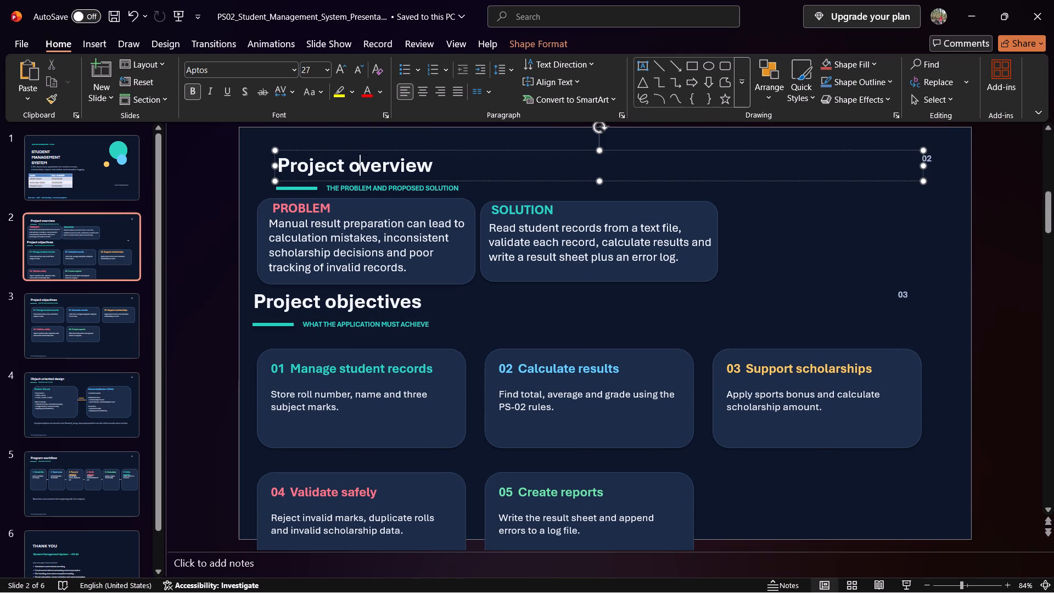
{"action": "left_click_drag", "start_coordinate": [547, 153], "coordinate": [524, 135]}
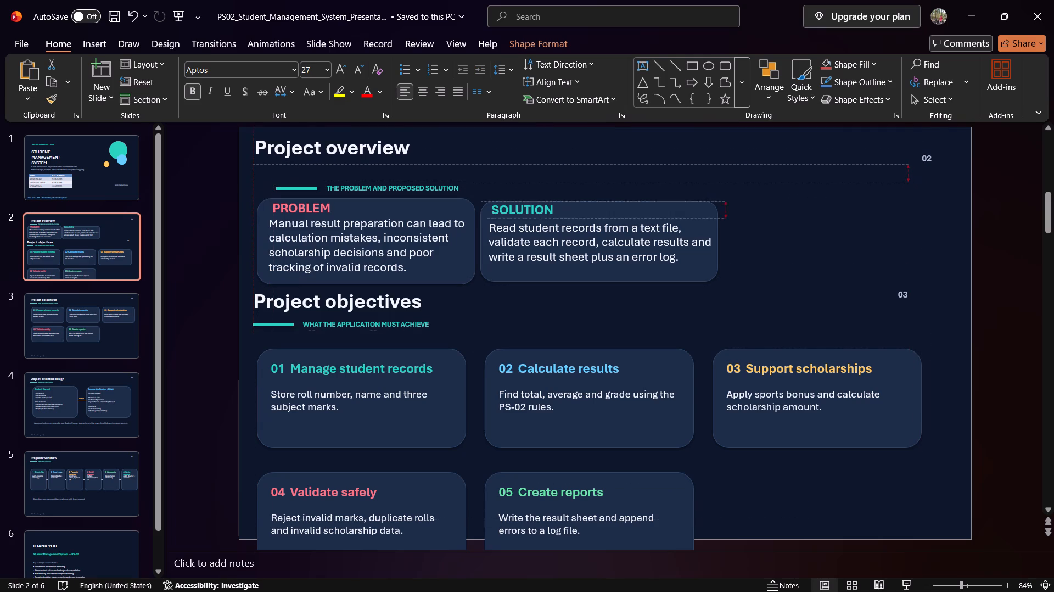
{"action": "left_click_drag", "start_coordinate": [524, 135], "coordinate": [523, 133]}
{"action": "left_click", "coordinate": [439, 185]}
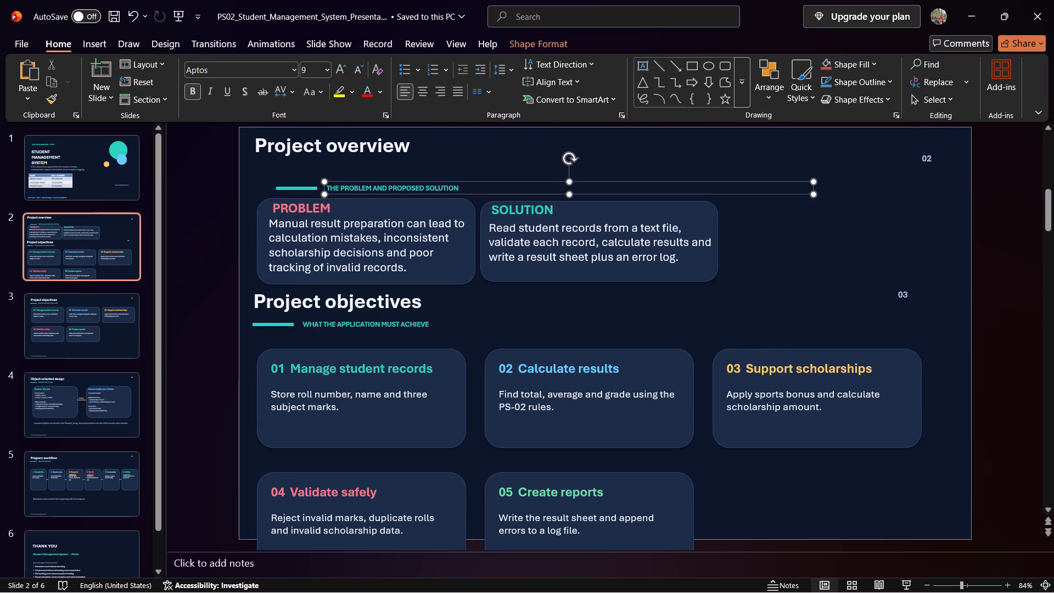
{"action": "left_click_drag", "start_coordinate": [559, 181], "coordinate": [545, 157]}
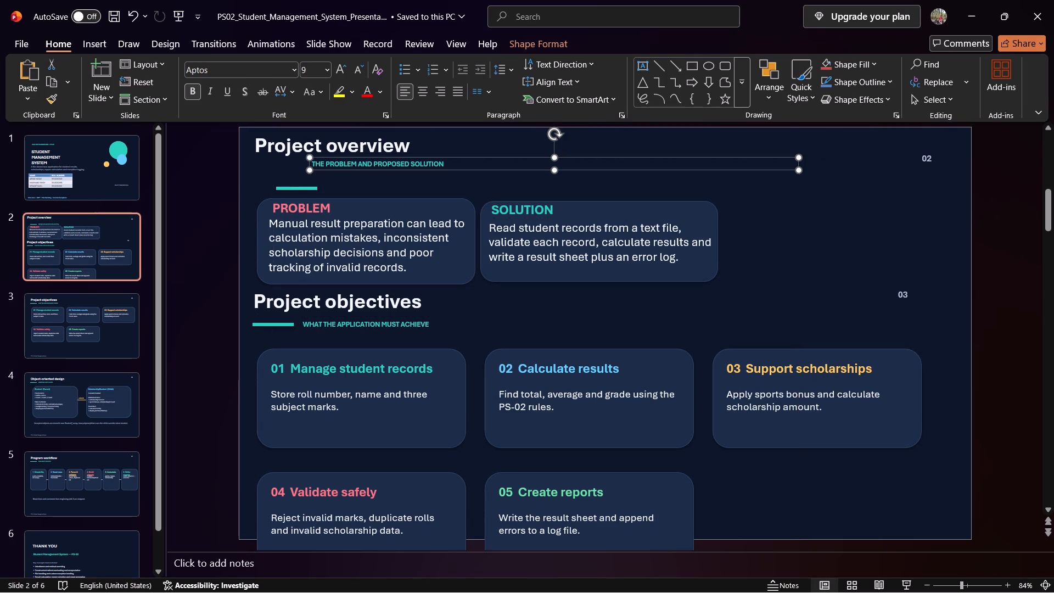
{"action": "left_click", "coordinate": [307, 191]}
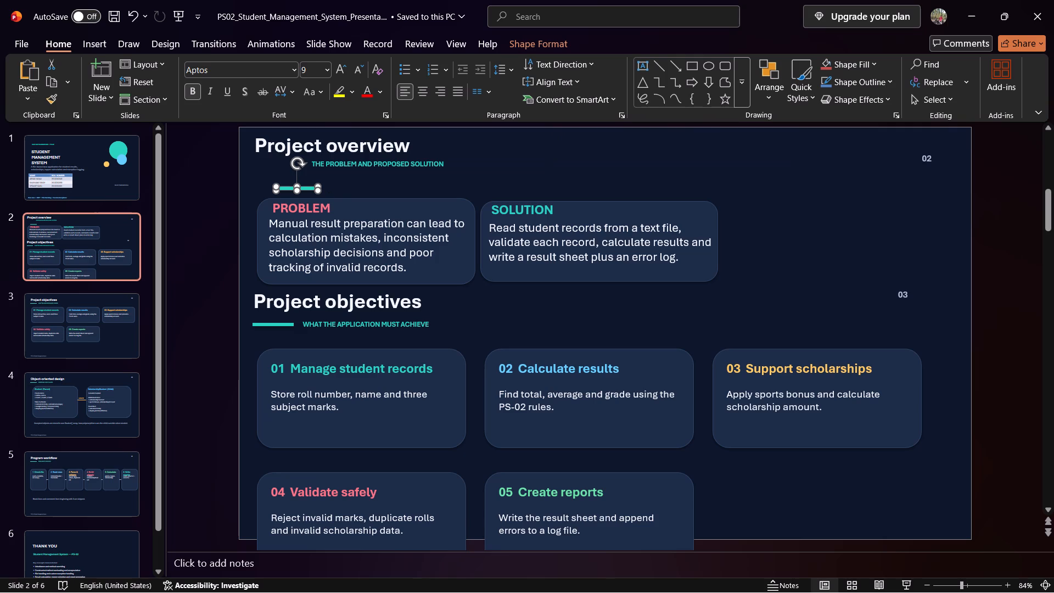
{"action": "left_click_drag", "start_coordinate": [306, 188], "coordinate": [294, 164]}
Move the Problem heading, card and description up and slightly left, directly beneath the Project overview subtitle.
{"action": "left_click", "coordinate": [322, 221]}
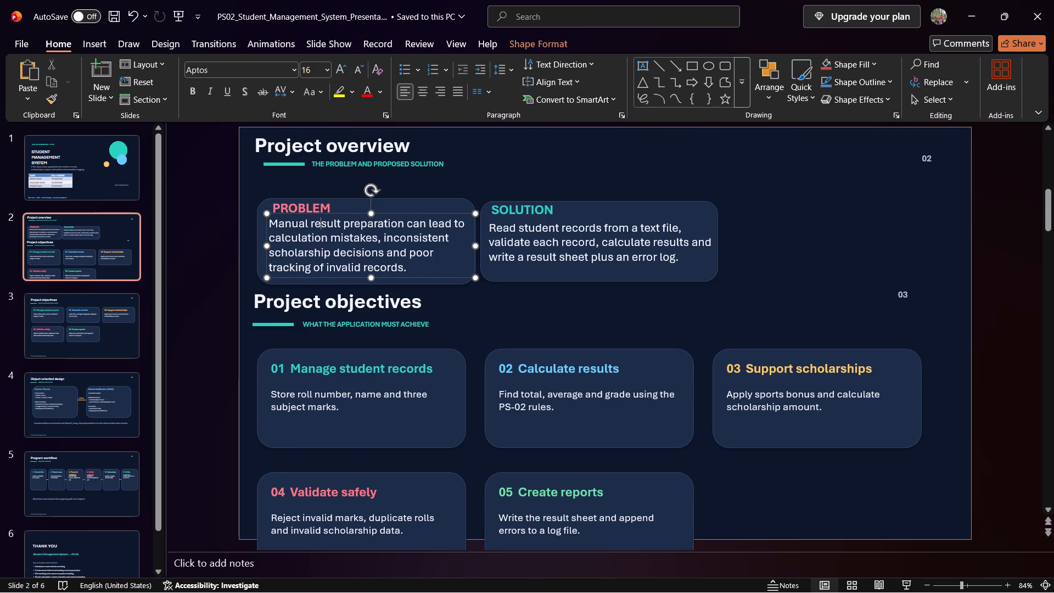
{"action": "left_click", "coordinate": [343, 204]}
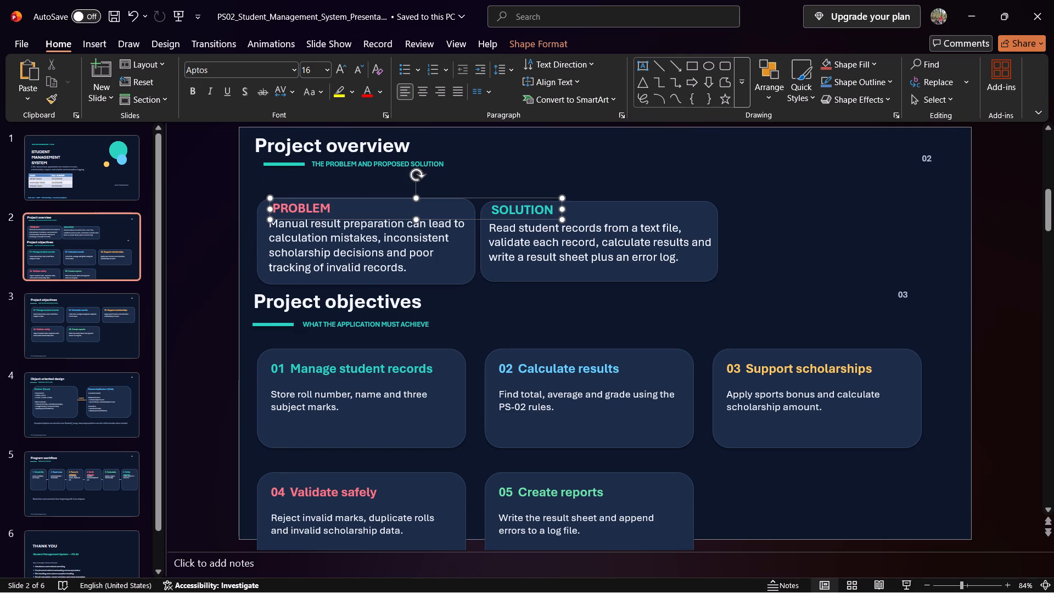
{"action": "left_click_drag", "start_coordinate": [344, 200], "coordinate": [335, 183]}
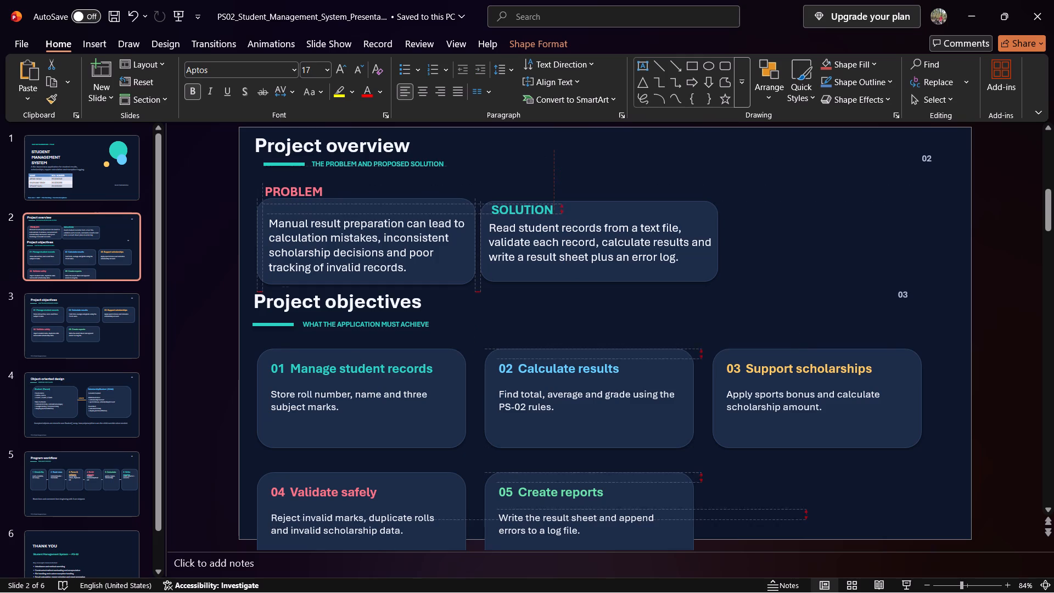
{"action": "left_click_drag", "start_coordinate": [335, 183], "coordinate": [330, 177]}
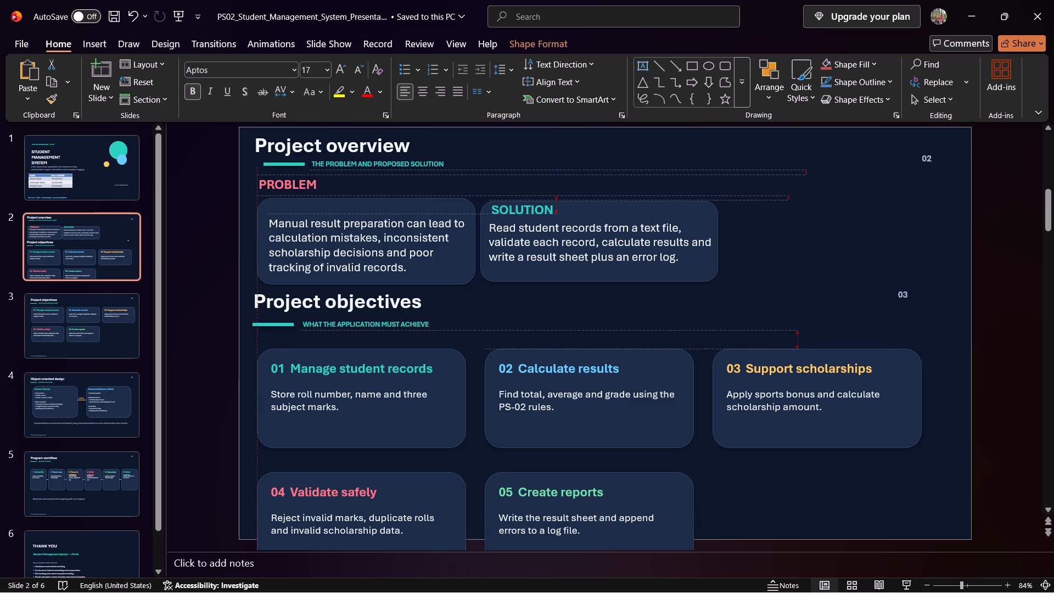
{"action": "left_click", "coordinate": [347, 234]}
{"action": "left_click", "coordinate": [347, 234]}
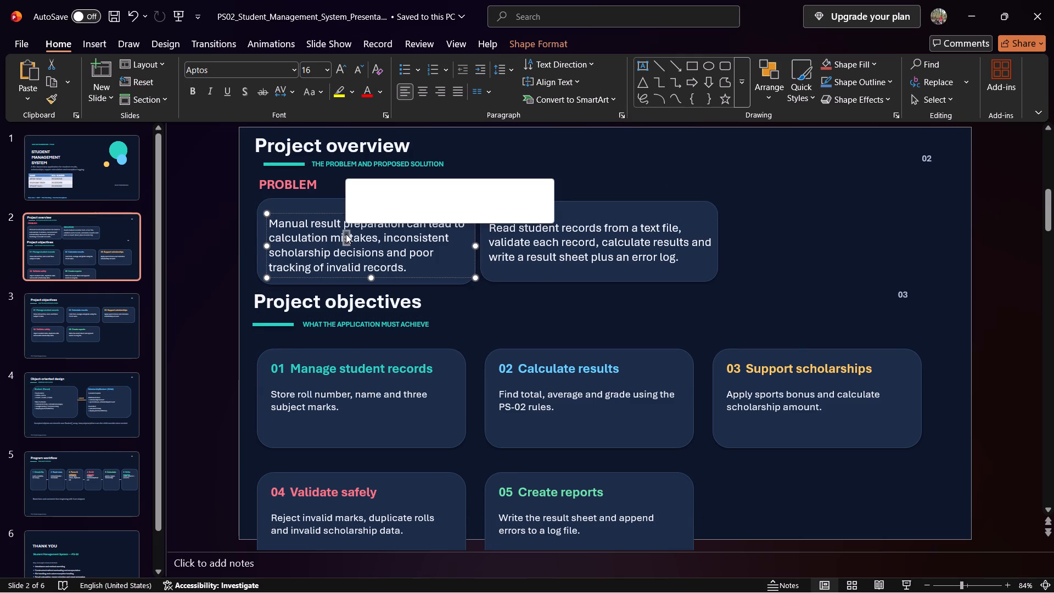
{"action": "left_click", "coordinate": [346, 234]}
{"action": "left_click_drag", "start_coordinate": [326, 202], "coordinate": [309, 192]}
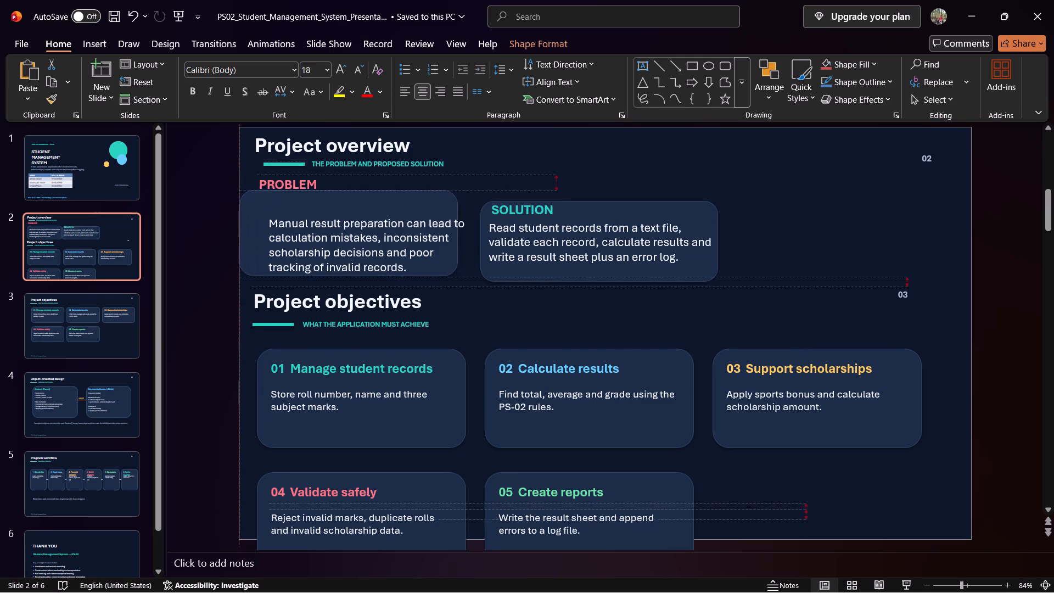
{"action": "left_click_drag", "start_coordinate": [309, 192], "coordinate": [312, 175]}
{"action": "left_click", "coordinate": [313, 227]}
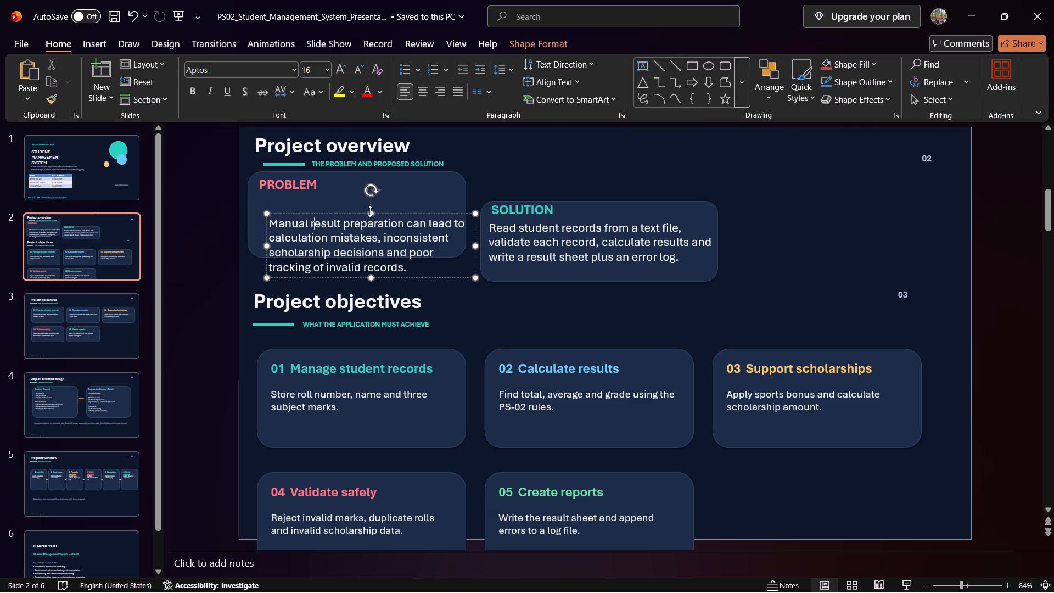
{"action": "left_click_drag", "start_coordinate": [356, 212], "coordinate": [338, 191]}
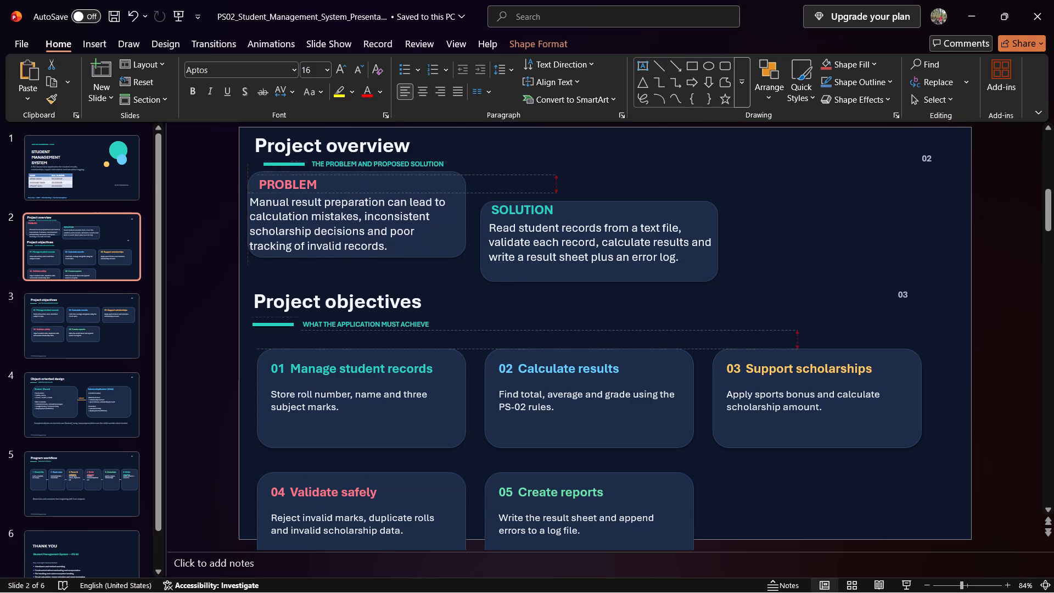
{"action": "left_click_drag", "start_coordinate": [338, 191], "coordinate": [339, 187]}
Move the Solution heading, description and card up beside the raised Problem card.
{"action": "left_click", "coordinate": [539, 208]}
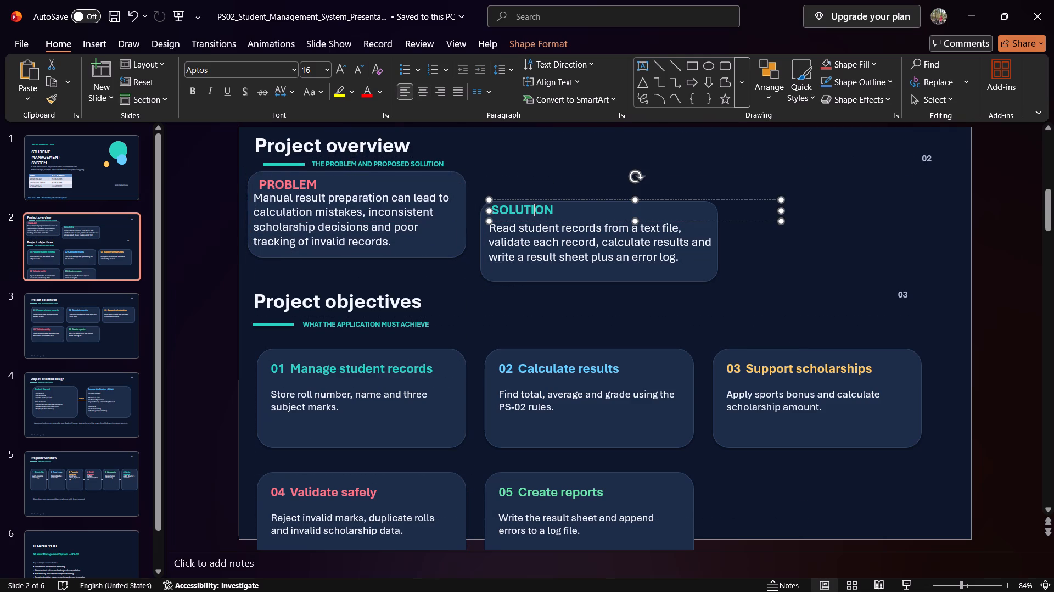
{"action": "left_click_drag", "start_coordinate": [540, 202], "coordinate": [528, 175]}
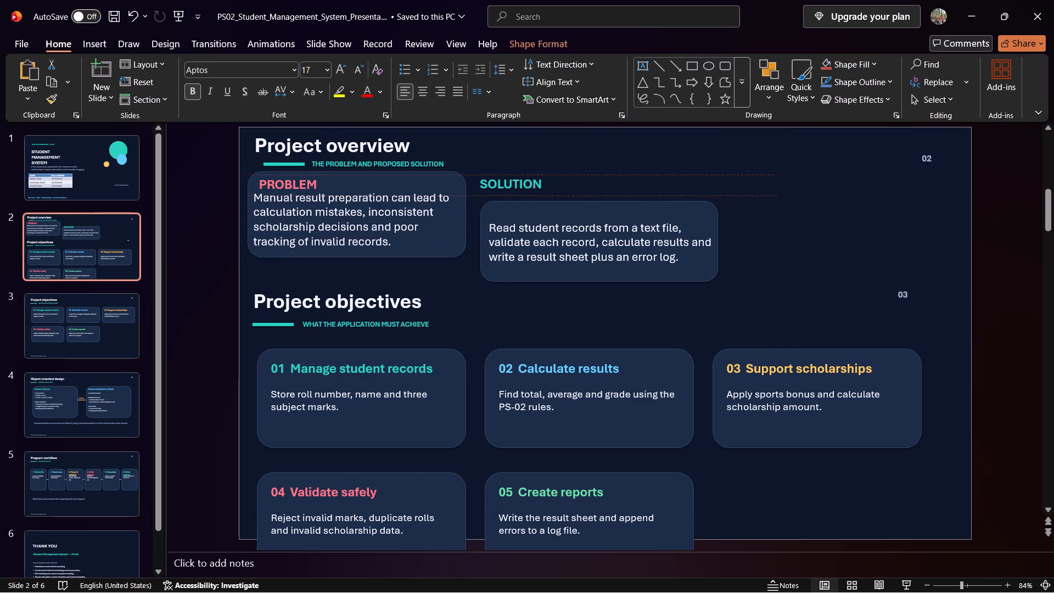
{"action": "left_click_drag", "start_coordinate": [528, 175], "coordinate": [528, 171]}
{"action": "left_click", "coordinate": [541, 222]}
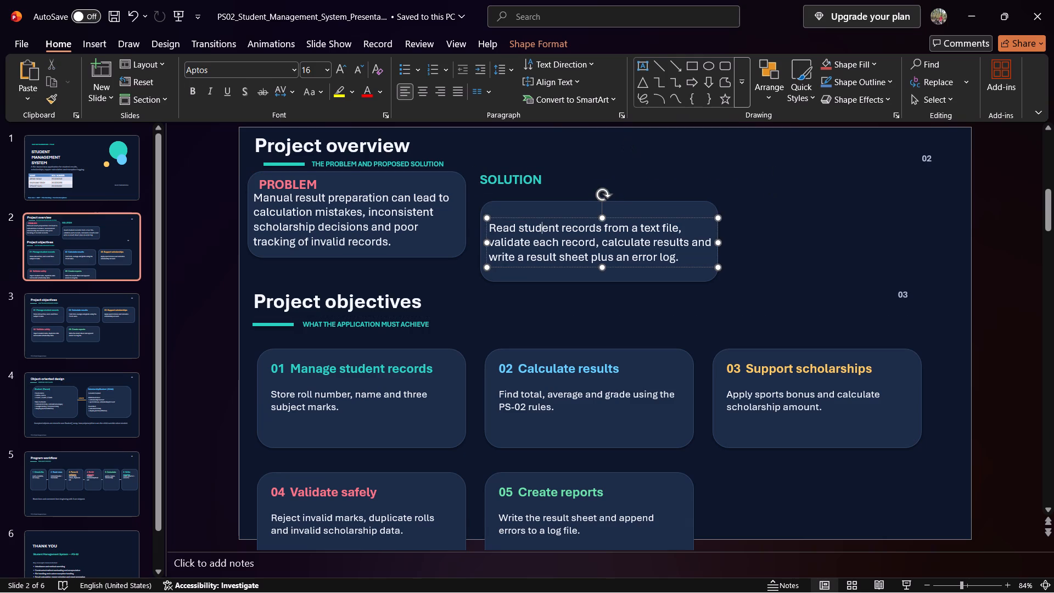
{"action": "left_click_drag", "start_coordinate": [541, 216], "coordinate": [524, 185]}
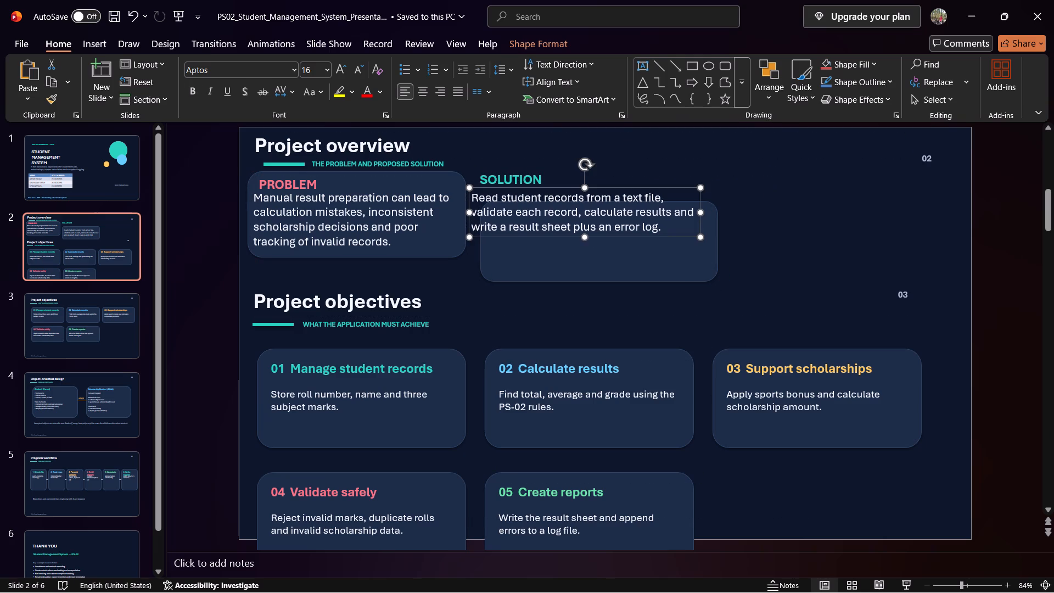
{"action": "left_click", "coordinate": [540, 255]}
{"action": "left_click_drag", "start_coordinate": [540, 255], "coordinate": [528, 225]}
Move the Project objectives title up directly beneath the Problem card and narrow its text box to about the title's width.
{"action": "left_click", "coordinate": [374, 306]}
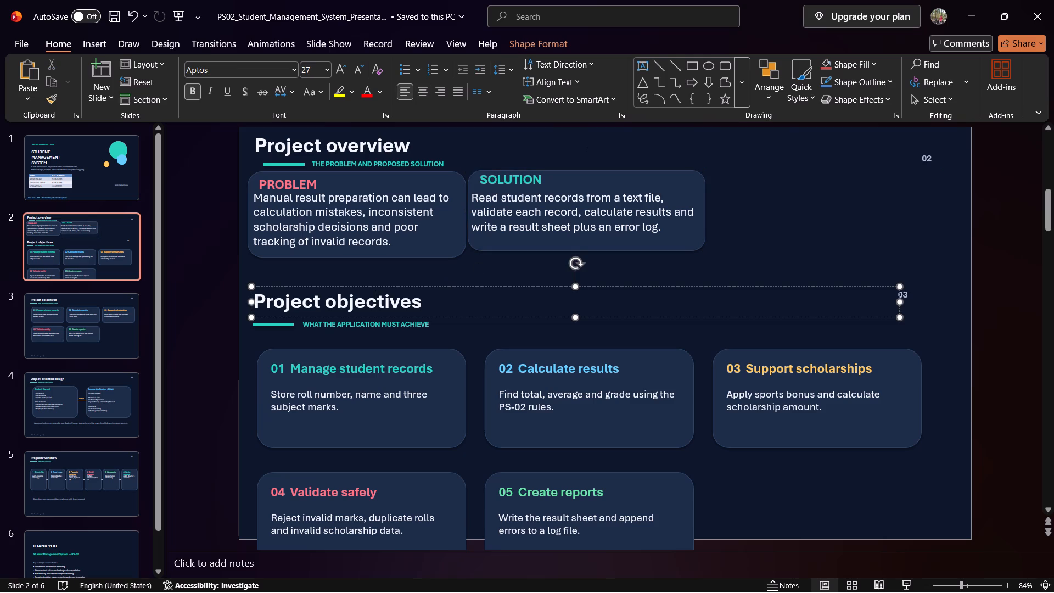
{"action": "left_click_drag", "start_coordinate": [513, 287], "coordinate": [513, 265]}
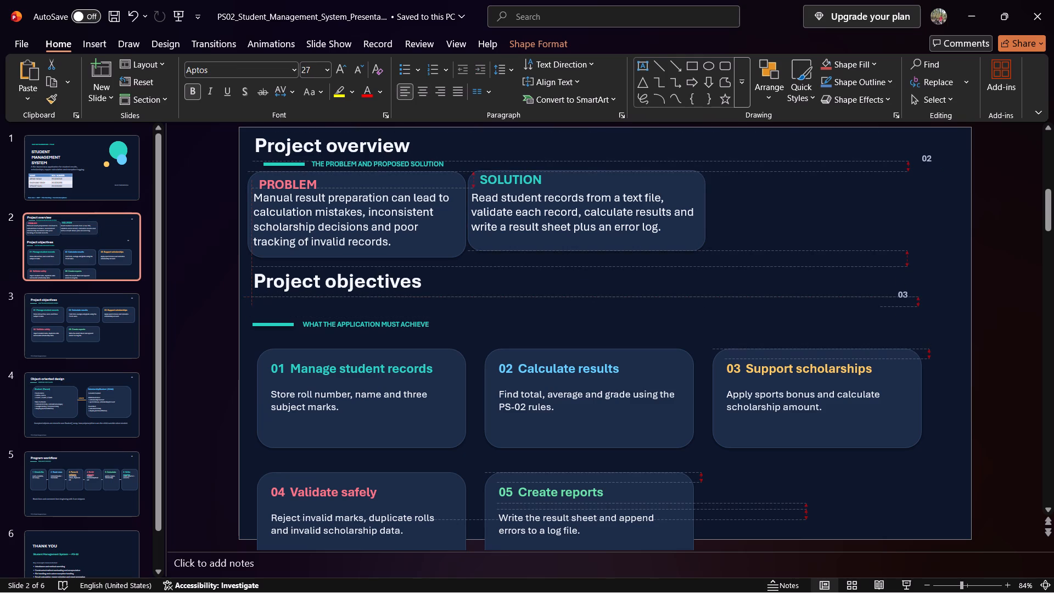
{"action": "left_click_drag", "start_coordinate": [513, 265], "coordinate": [511, 258]}
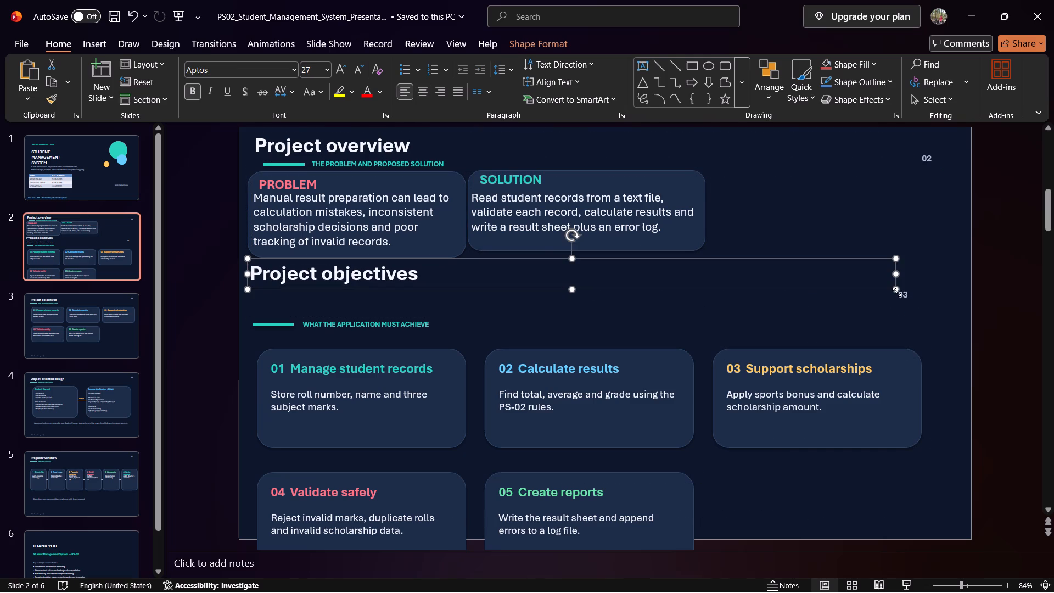
{"action": "left_click_drag", "start_coordinate": [896, 292], "coordinate": [599, 306]}
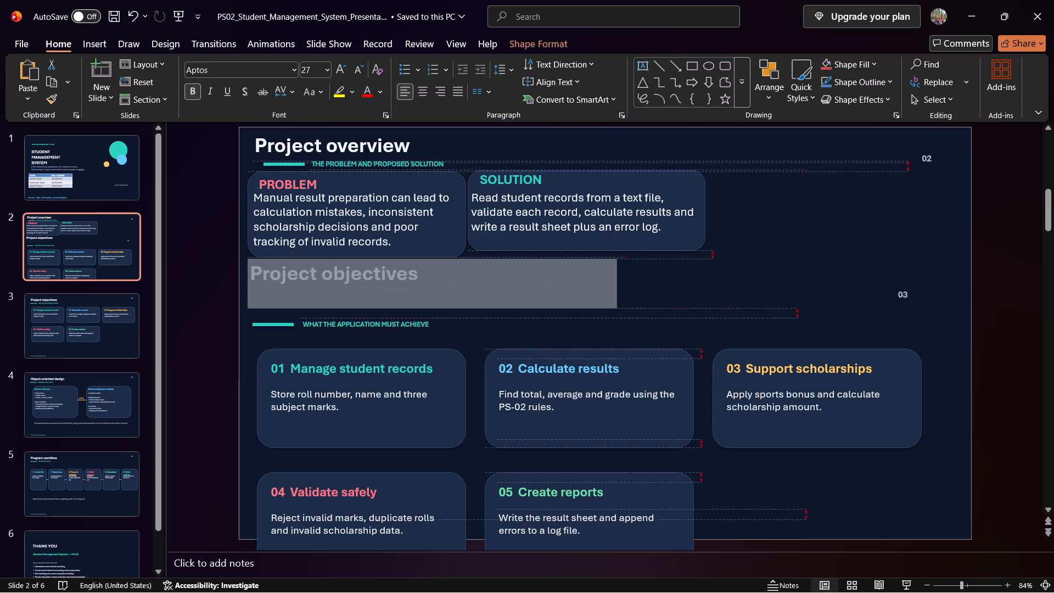
{"action": "left_click_drag", "start_coordinate": [599, 306], "coordinate": [411, 288]}
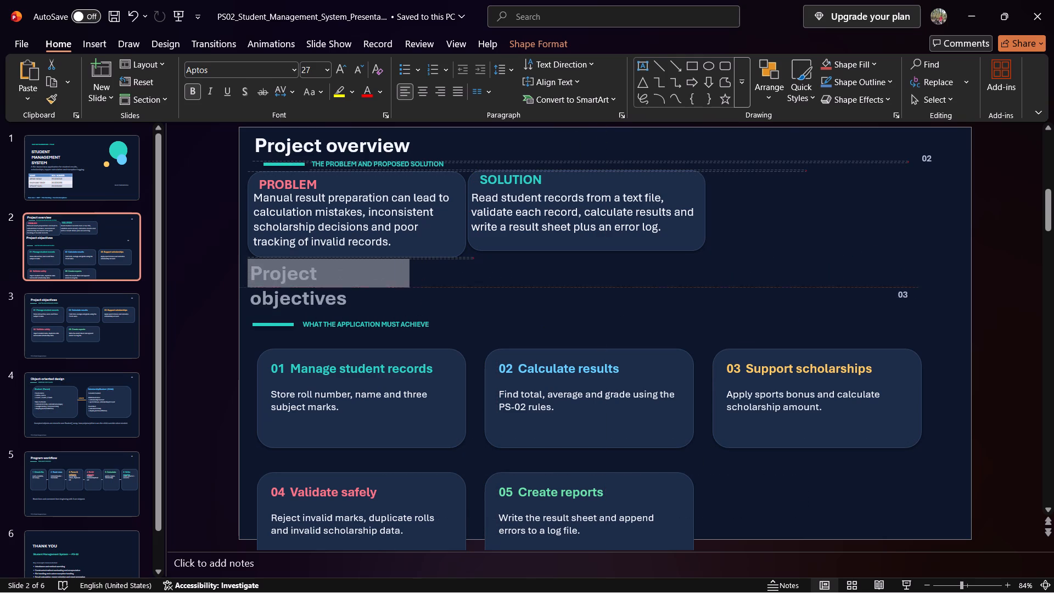
{"action": "left_click_drag", "start_coordinate": [411, 288], "coordinate": [462, 286]}
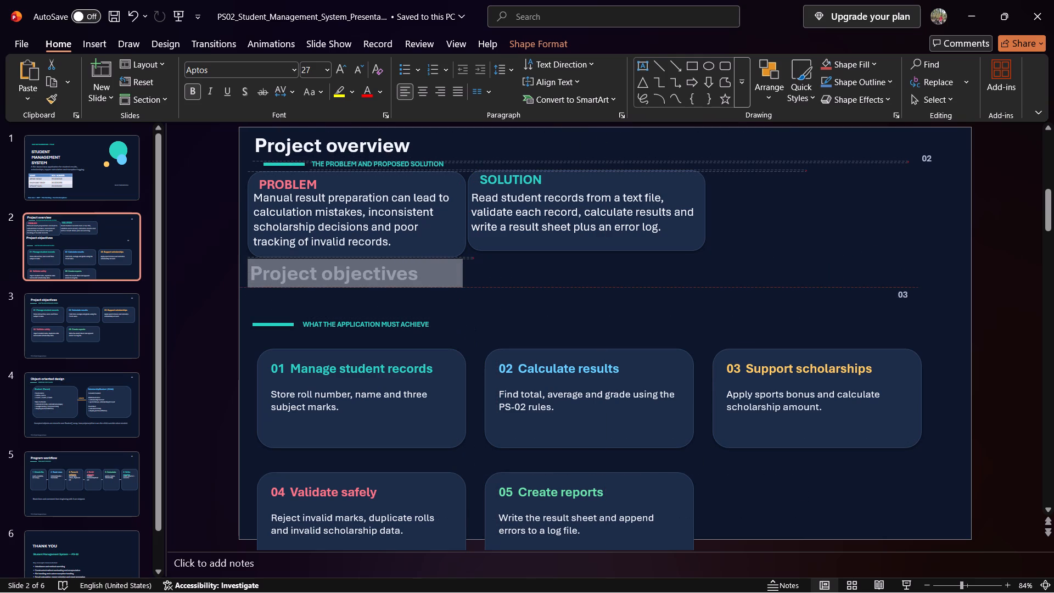
{"action": "left_click_drag", "start_coordinate": [462, 286], "coordinate": [463, 286]}
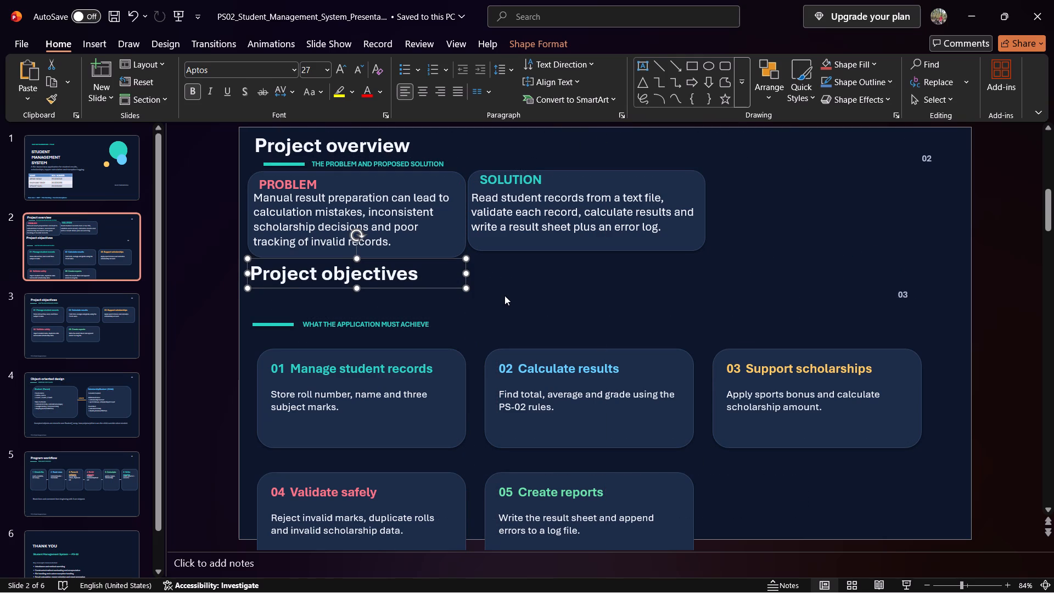
Move the 'What the application must achieve' subtitle and its teal accent line up directly beneath the Project objectives title.
{"action": "left_click", "coordinate": [407, 328]}
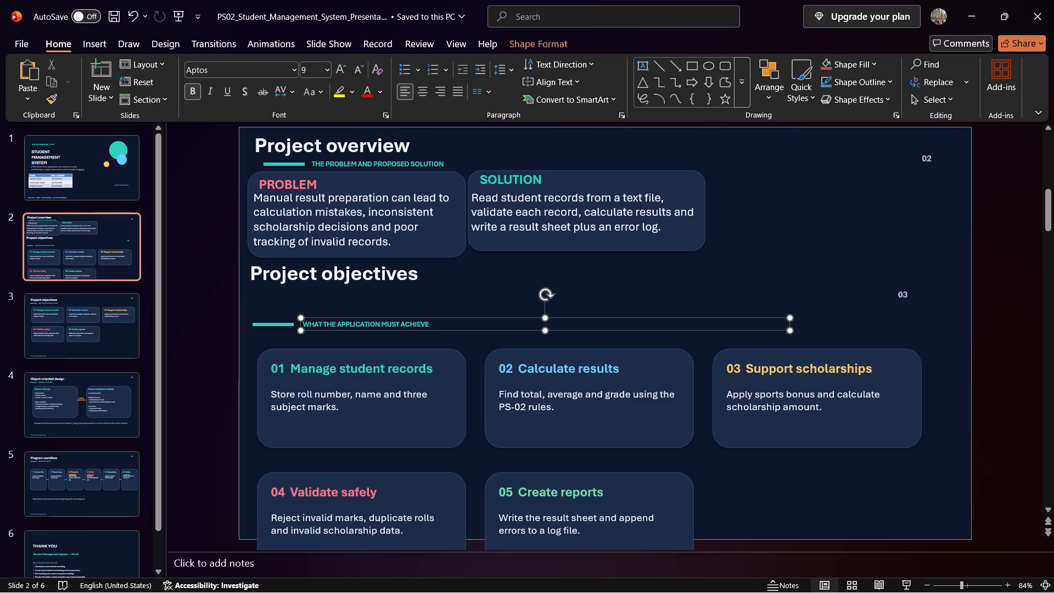
{"action": "left_click_drag", "start_coordinate": [534, 314], "coordinate": [530, 282]}
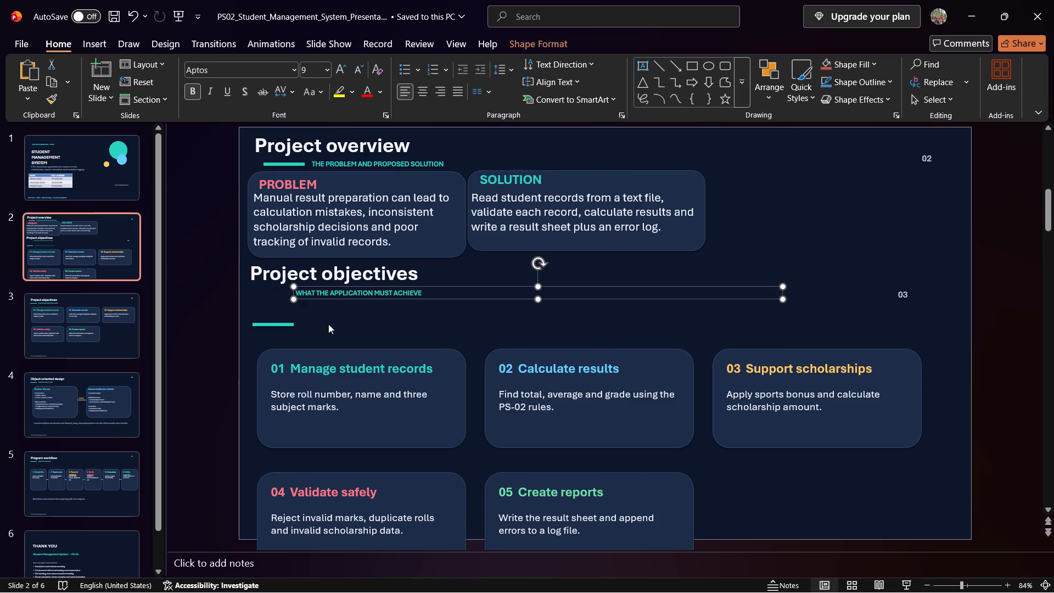
{"action": "left_click", "coordinate": [281, 318]}
{"action": "left_click", "coordinate": [282, 324]}
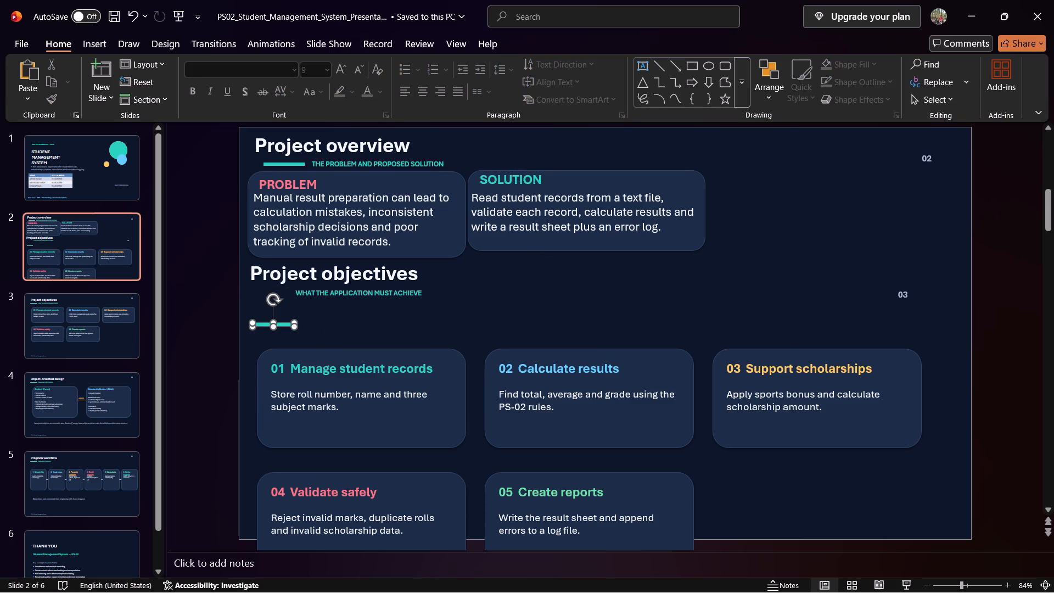
{"action": "left_click_drag", "start_coordinate": [282, 324], "coordinate": [281, 290]}
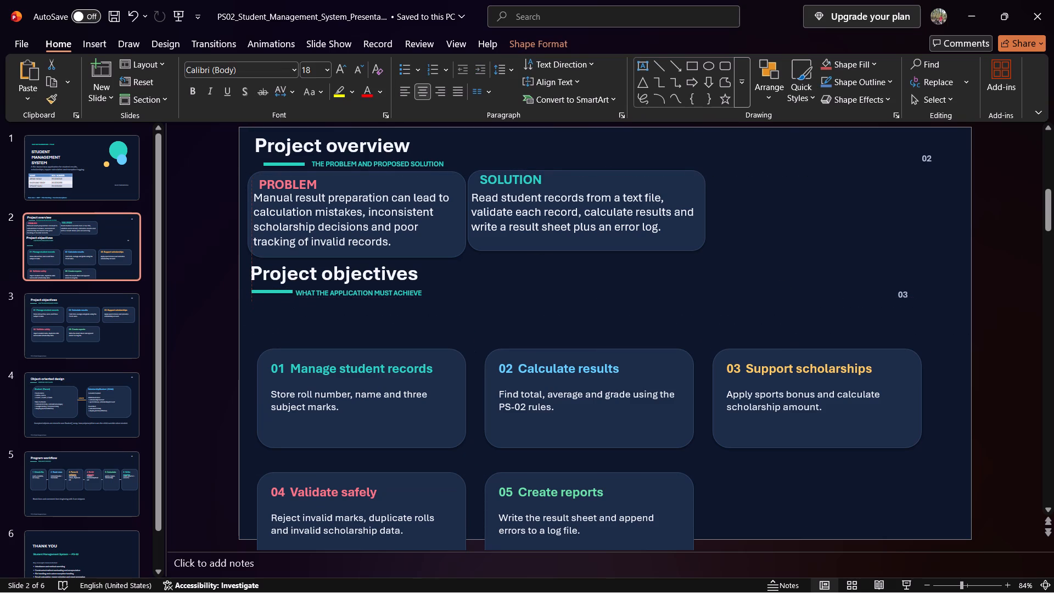
{"action": "left_click_drag", "start_coordinate": [281, 290], "coordinate": [279, 293]}
Move the 01 Manage student records card, heading and description up and slightly left, directly beneath the objectives subtitle.
{"action": "left_click", "coordinate": [324, 372]}
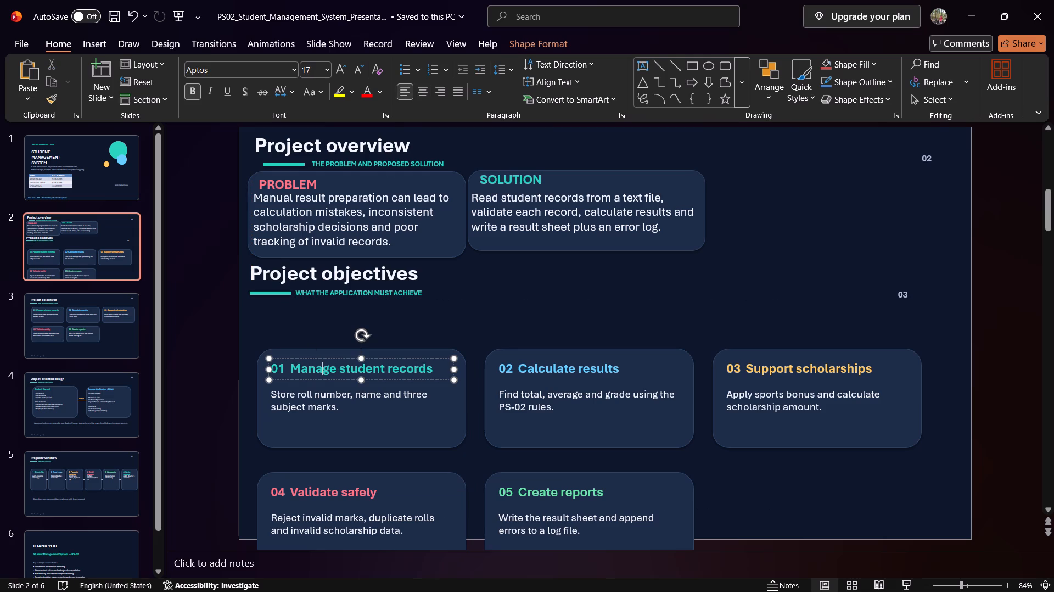
{"action": "left_click", "coordinate": [329, 354]}
{"action": "left_click_drag", "start_coordinate": [329, 354], "coordinate": [310, 314]}
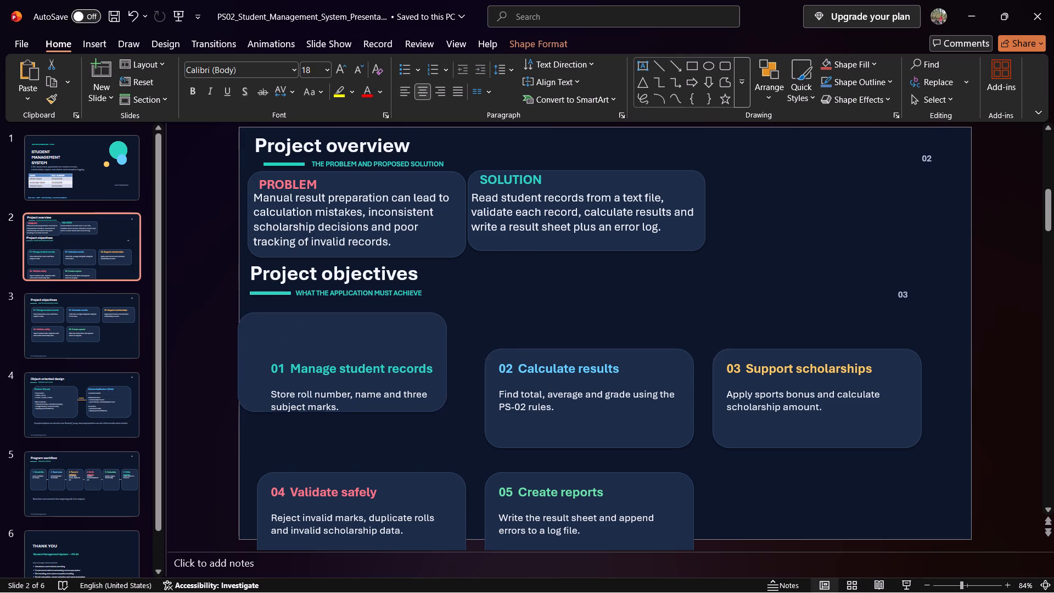
{"action": "left_click_drag", "start_coordinate": [310, 314], "coordinate": [316, 307]}
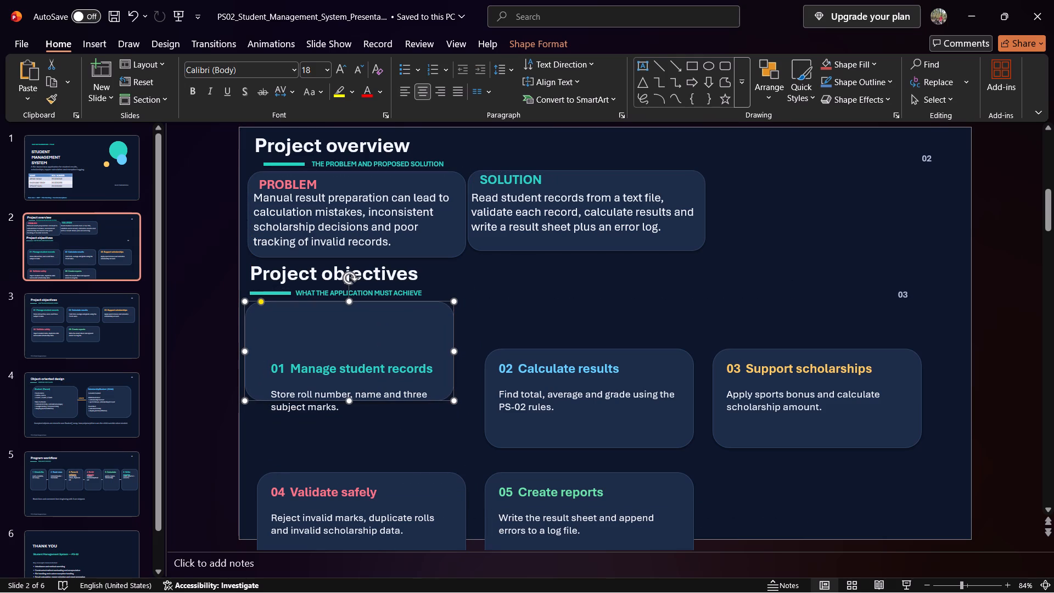
{"action": "left_click", "coordinate": [410, 371]}
{"action": "left_click_drag", "start_coordinate": [345, 356], "coordinate": [331, 328]}
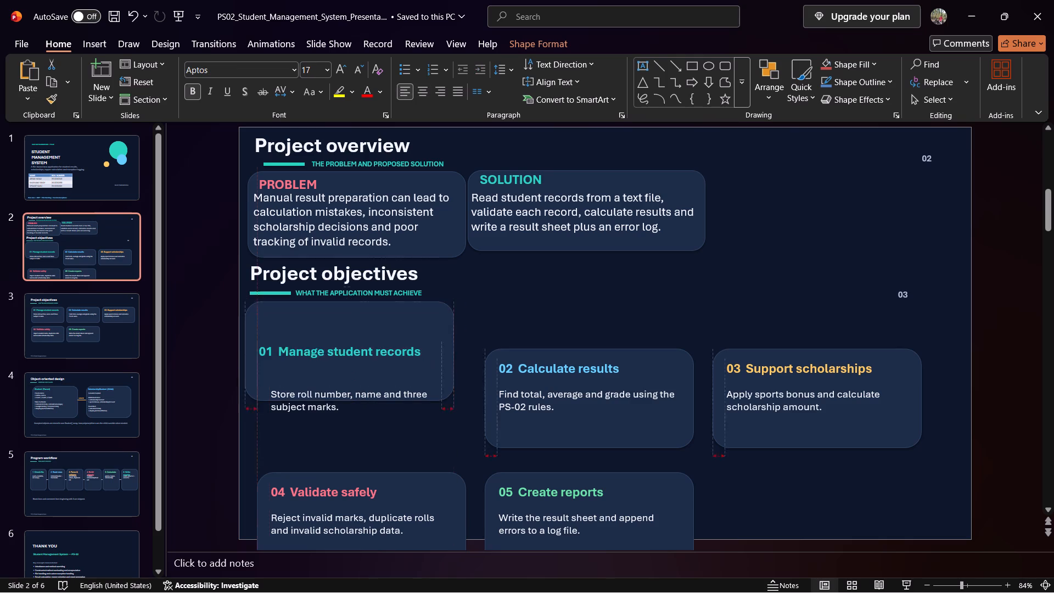
{"action": "left_click_drag", "start_coordinate": [331, 328], "coordinate": [327, 299]}
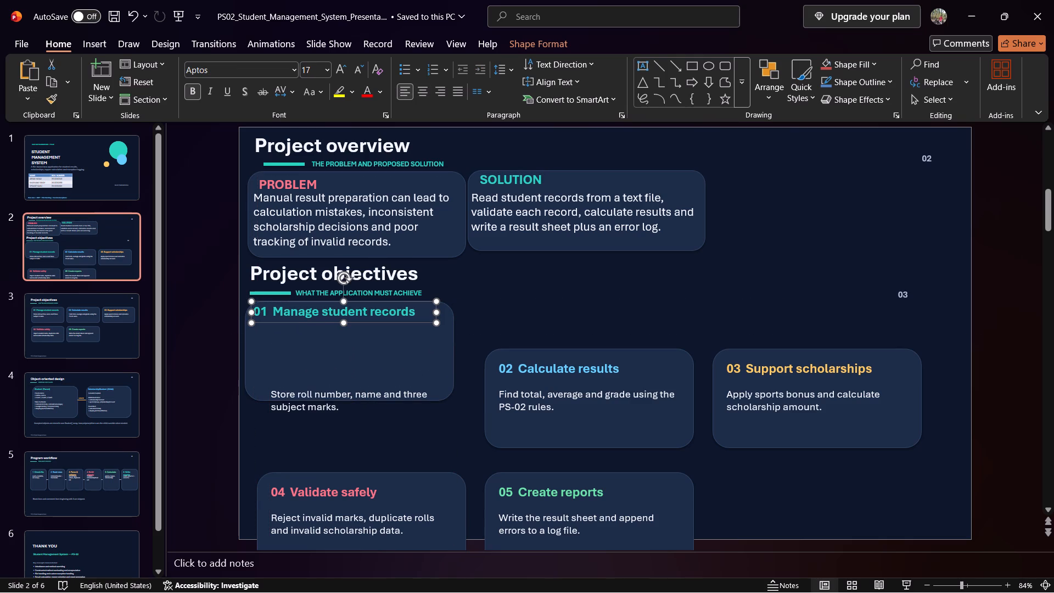
{"action": "left_click", "coordinate": [326, 396]}
{"action": "left_click_drag", "start_coordinate": [324, 385], "coordinate": [309, 317]}
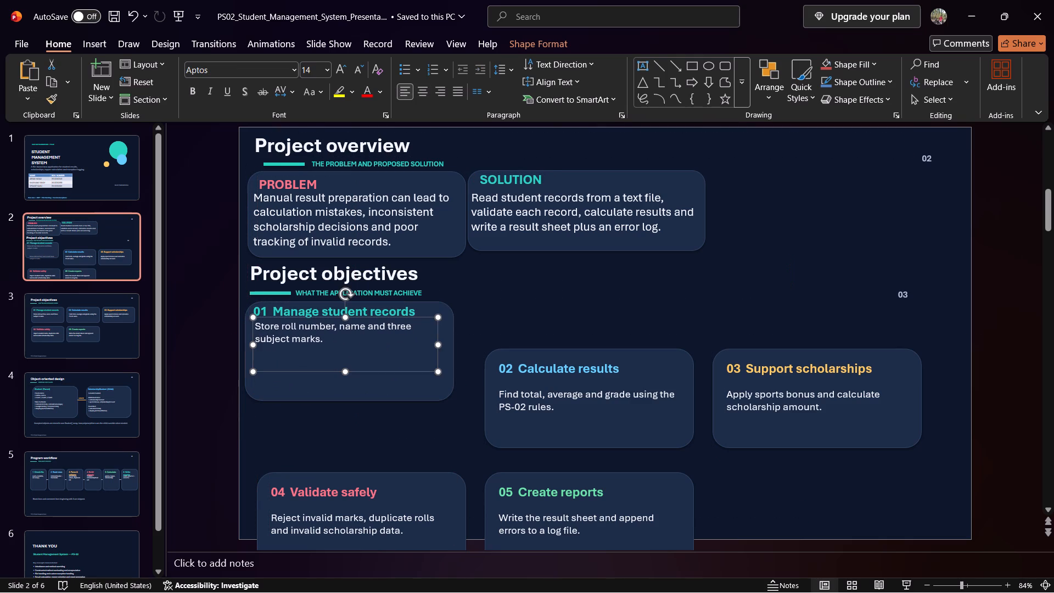
Shrink the 01 Manage student records card so it closely fits its heading and two-line description.
{"action": "left_click", "coordinate": [381, 395]}
{"action": "left_click_drag", "start_coordinate": [453, 402], "coordinate": [427, 359]}
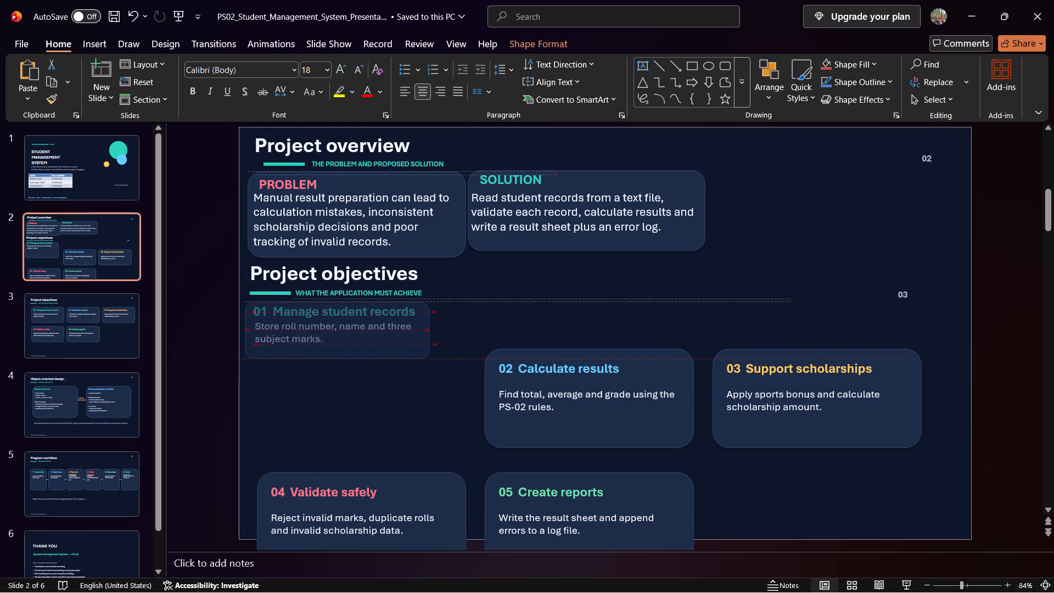
{"action": "left_click_drag", "start_coordinate": [427, 359], "coordinate": [426, 359]}
Move the 02 Calculate results card background up and left, beside the Manage student records card.
{"action": "left_click", "coordinate": [526, 381]}
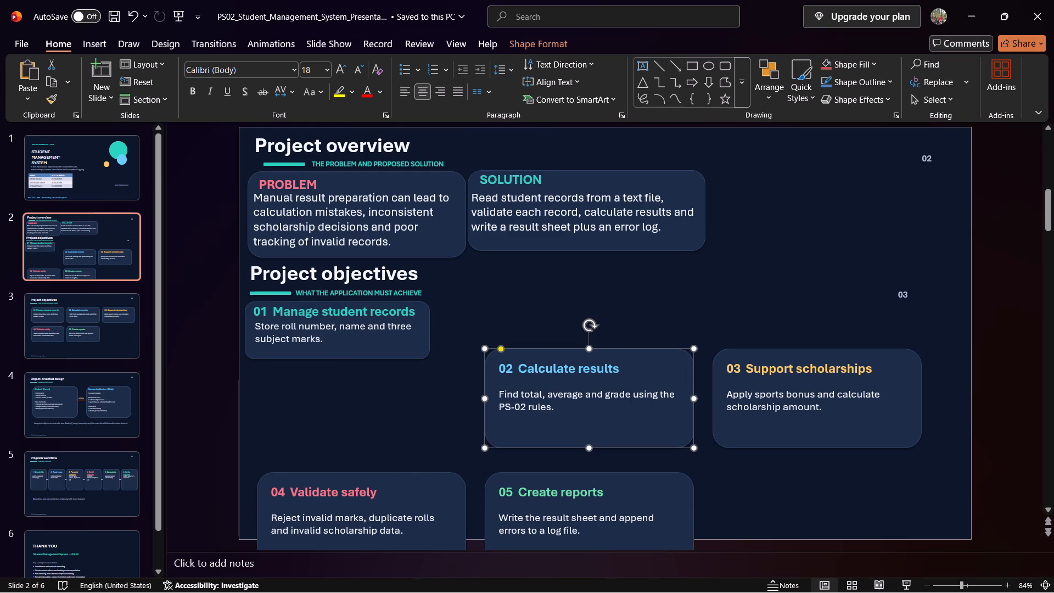
{"action": "left_click_drag", "start_coordinate": [557, 383], "coordinate": [548, 363]}
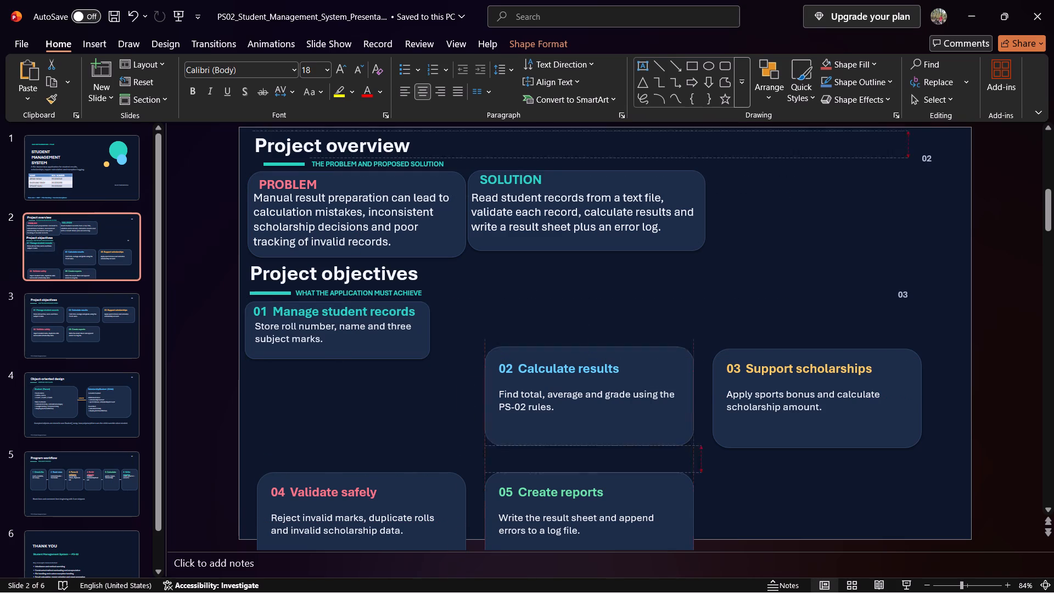
{"action": "left_click_drag", "start_coordinate": [548, 363], "coordinate": [511, 324]}
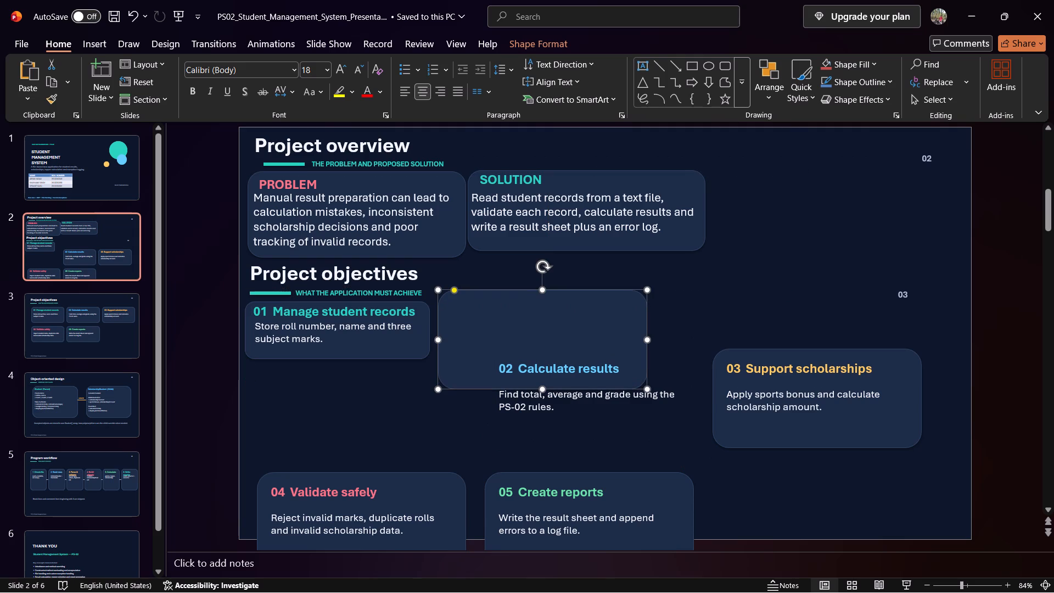
{"action": "left_click", "coordinate": [536, 367]}
{"action": "left_click_drag", "start_coordinate": [535, 356], "coordinate": [511, 316]}
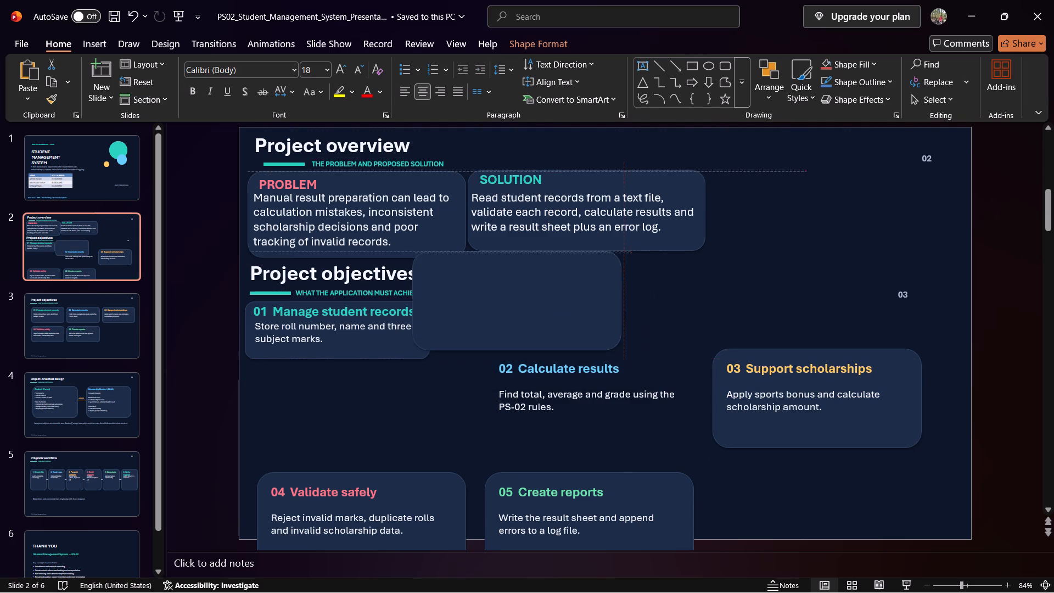
{"action": "left_click_drag", "start_coordinate": [511, 316], "coordinate": [531, 348]}
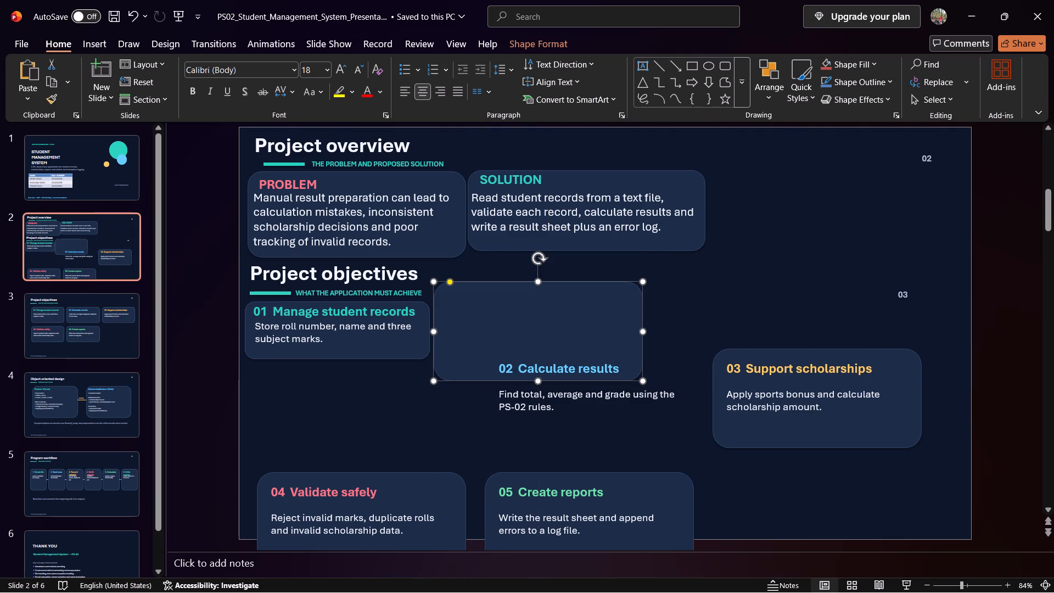
Move the 02 Calculate results heading and its description onto the relocated card, aligned near the card's left edge.
{"action": "left_click", "coordinate": [510, 368]}
{"action": "left_click_drag", "start_coordinate": [510, 357], "coordinate": [495, 338]}
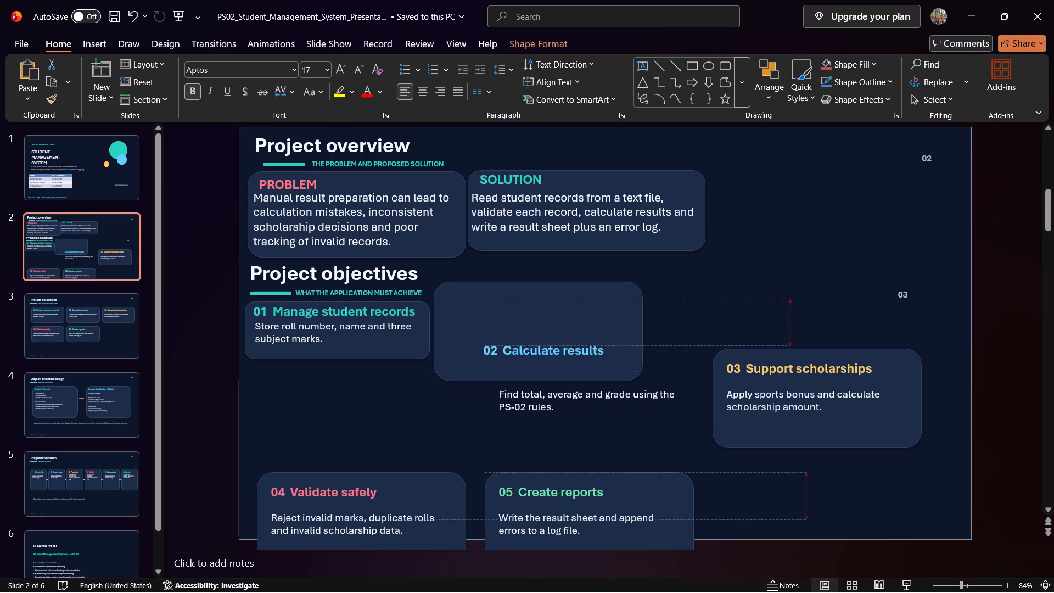
{"action": "left_click_drag", "start_coordinate": [495, 338], "coordinate": [422, 298]}
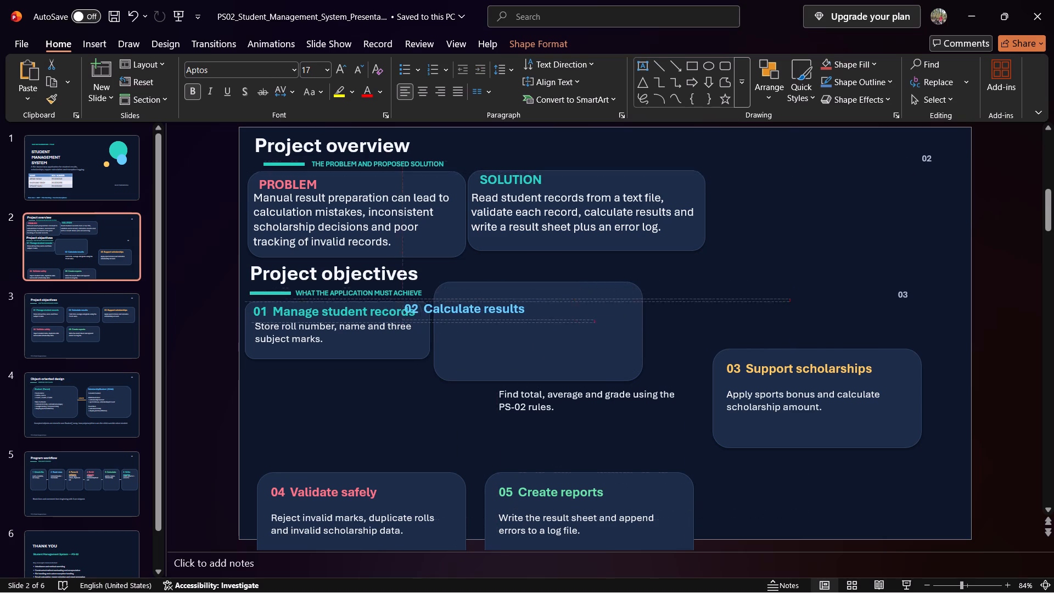
{"action": "left_click_drag", "start_coordinate": [422, 298], "coordinate": [444, 298]}
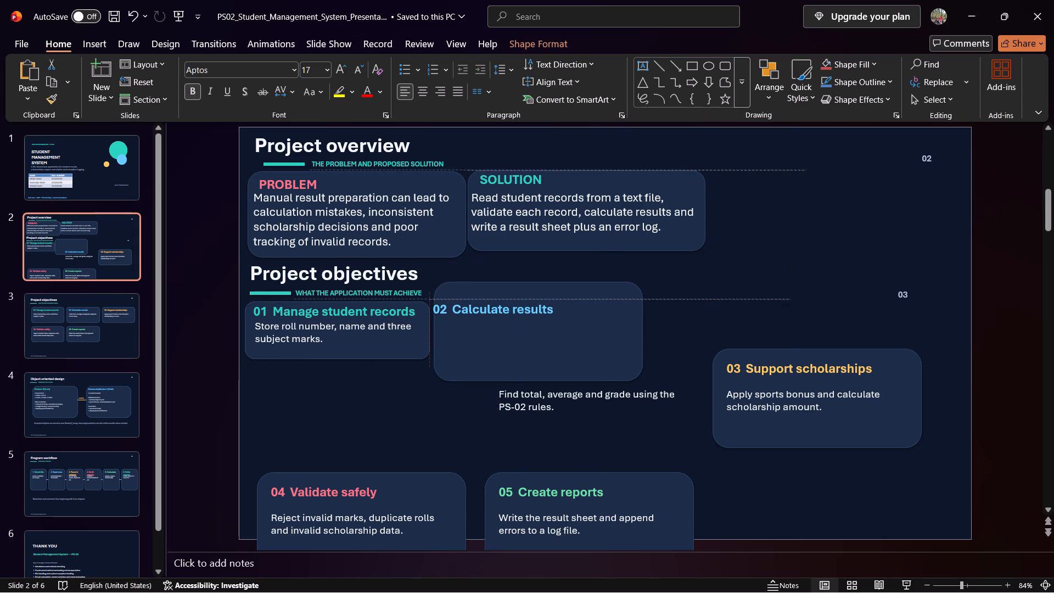
{"action": "left_click_drag", "start_coordinate": [444, 298], "coordinate": [447, 299]}
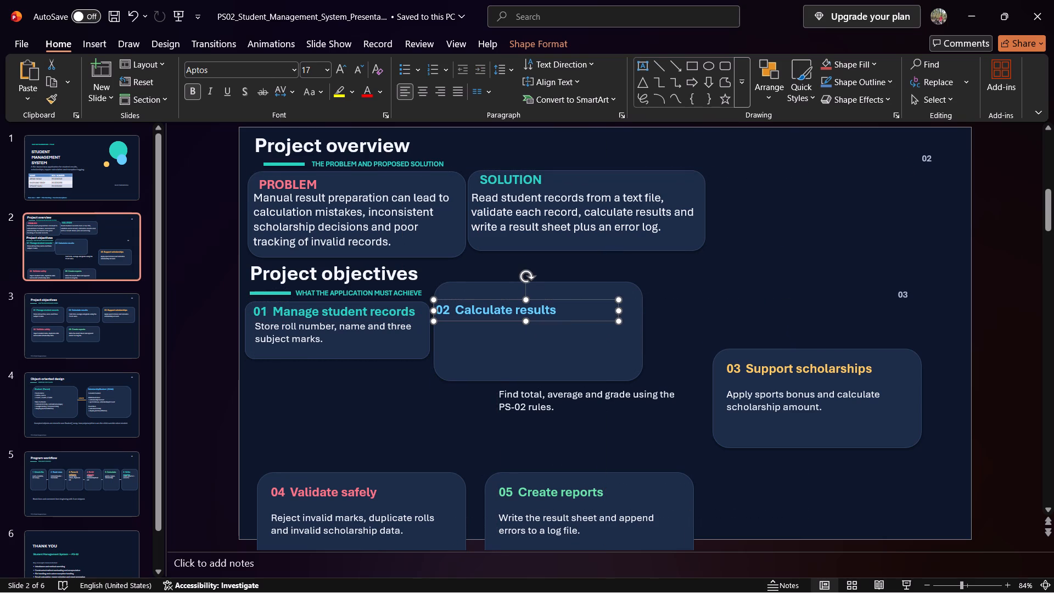
{"action": "left_click", "coordinate": [515, 392]}
{"action": "left_click_drag", "start_coordinate": [537, 387], "coordinate": [491, 328]}
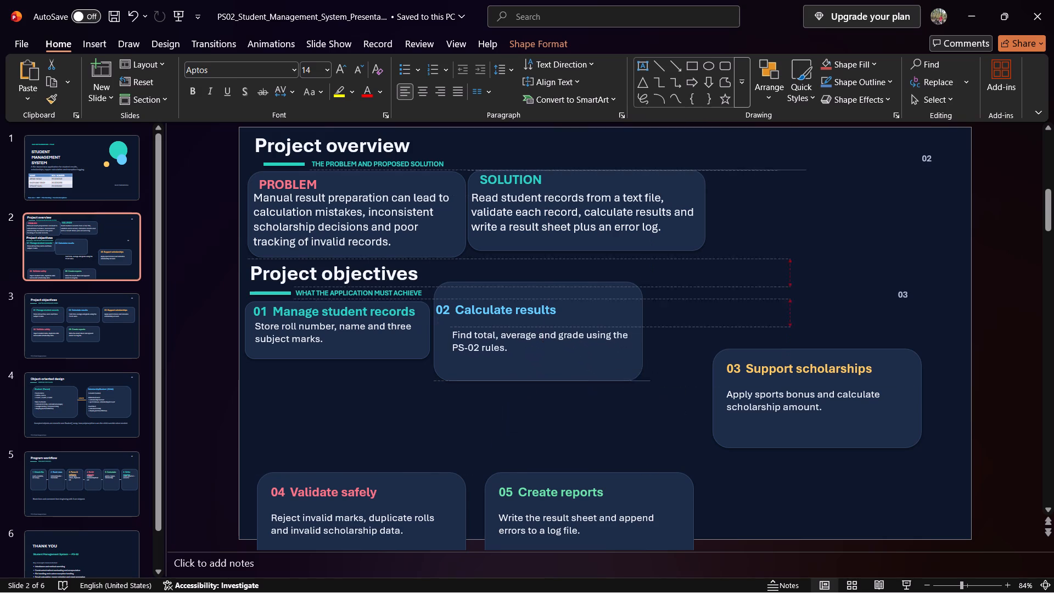
{"action": "left_click_drag", "start_coordinate": [491, 328], "coordinate": [479, 320]}
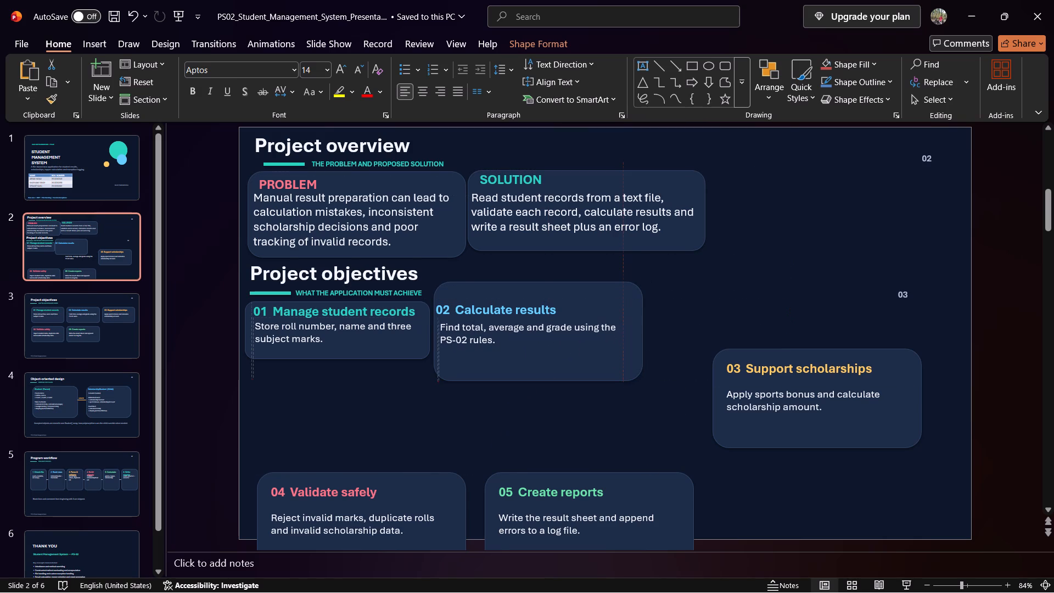
{"action": "left_click_drag", "start_coordinate": [479, 320], "coordinate": [476, 317]}
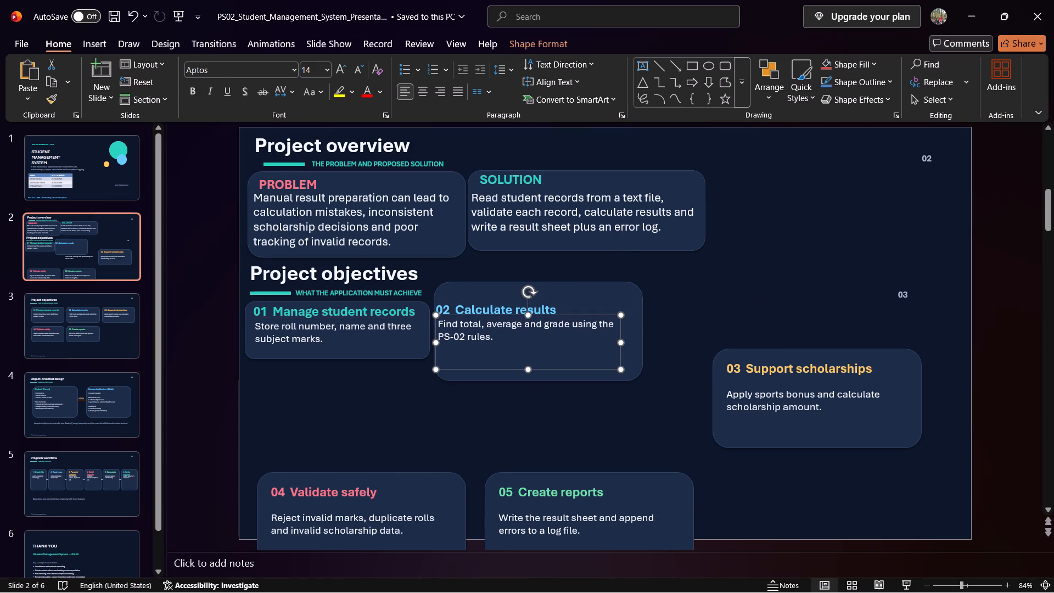
Shrink the 02 Calculate results card to fit its text, with its top edge level with the Manage student records card.
{"action": "left_click", "coordinate": [495, 295]}
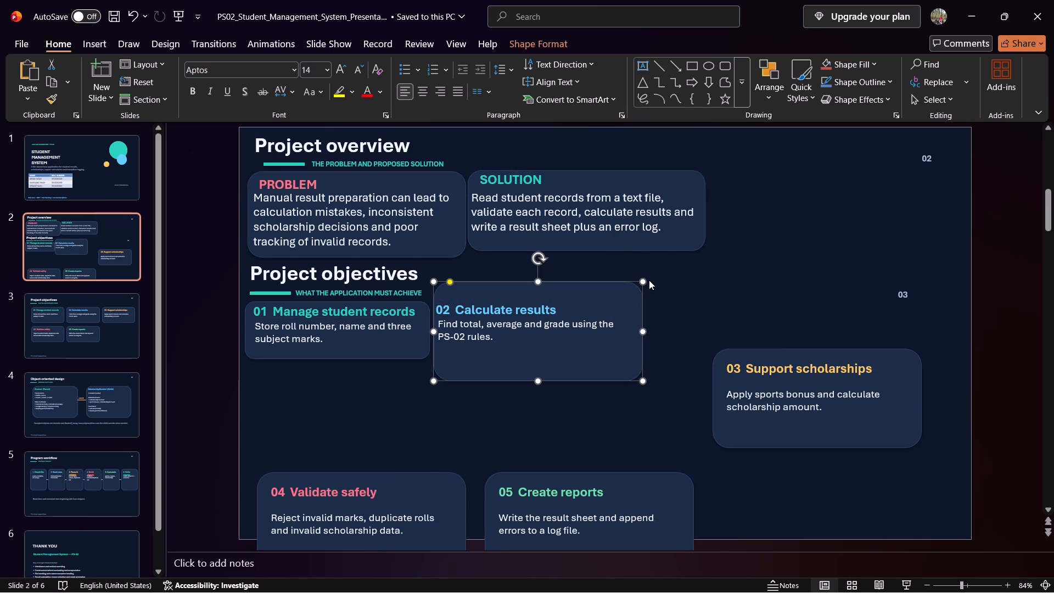
{"action": "left_click_drag", "start_coordinate": [644, 379], "coordinate": [621, 355]}
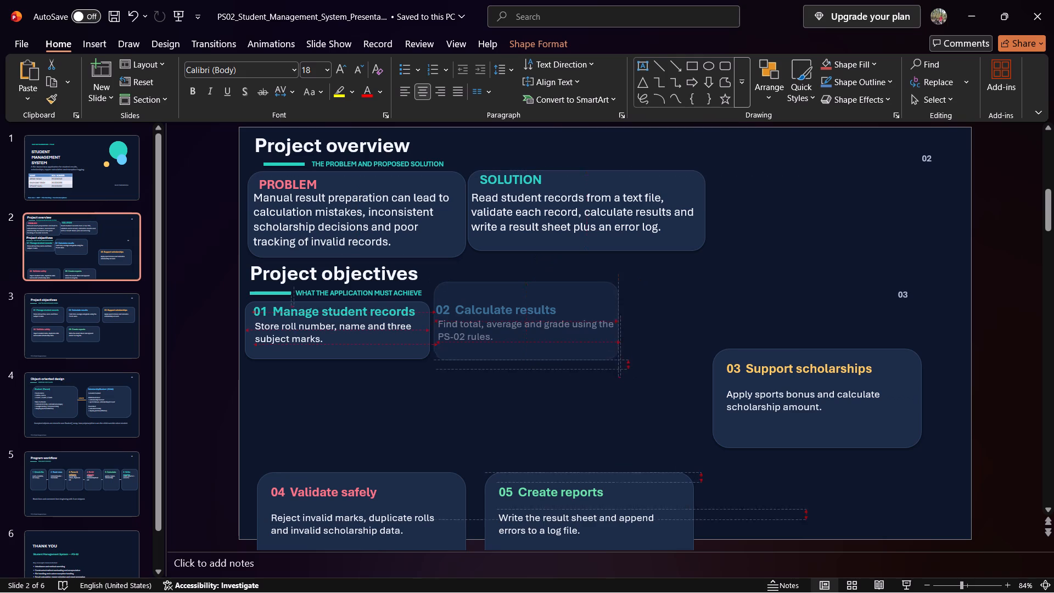
{"action": "left_click_drag", "start_coordinate": [621, 355], "coordinate": [626, 355]}
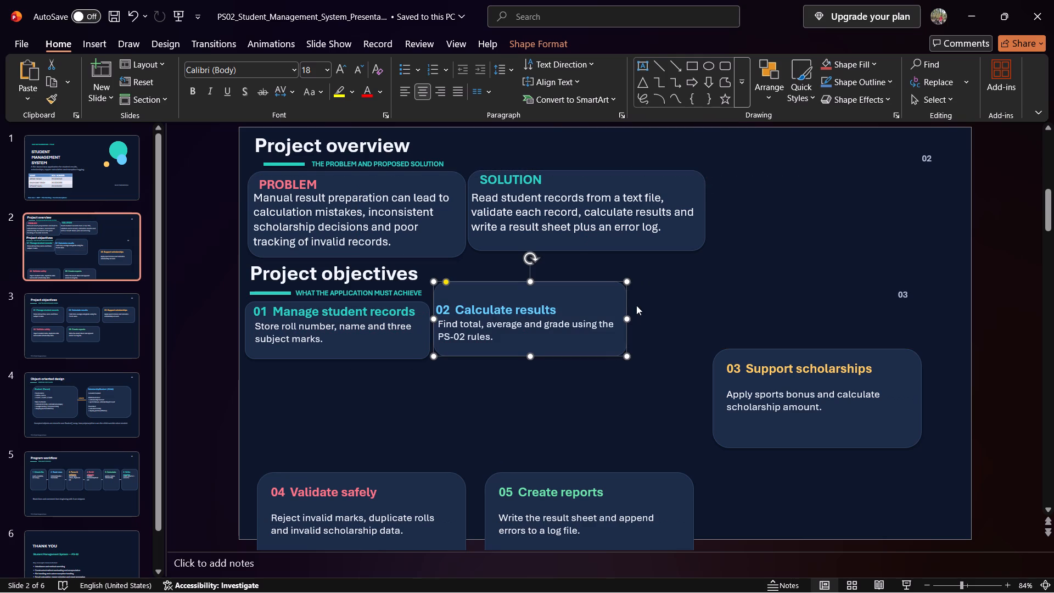
{"action": "left_click_drag", "start_coordinate": [627, 283], "coordinate": [626, 299]}
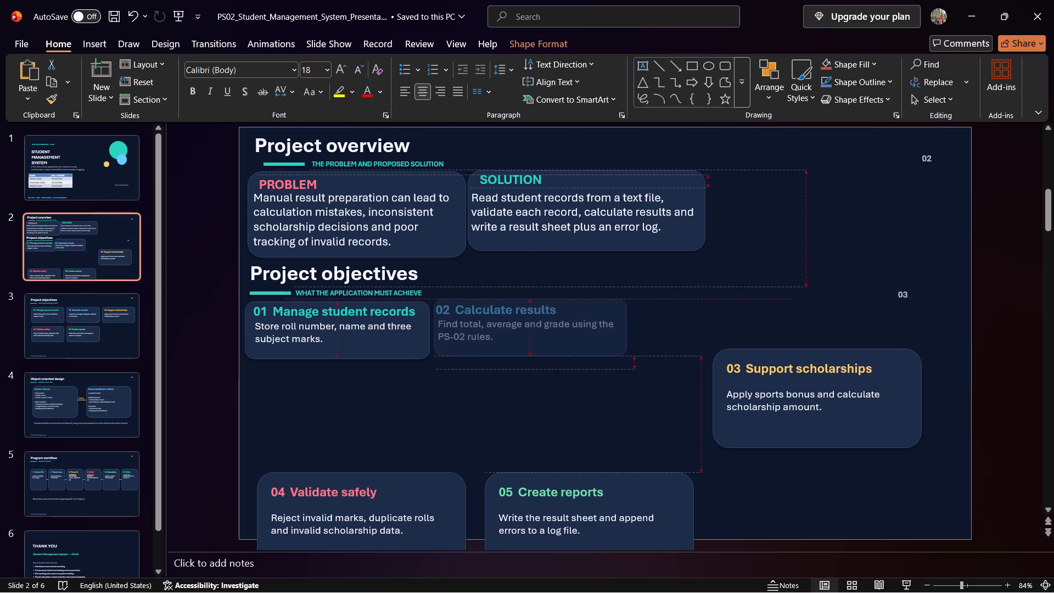
{"action": "left_click_drag", "start_coordinate": [626, 299], "coordinate": [625, 301]}
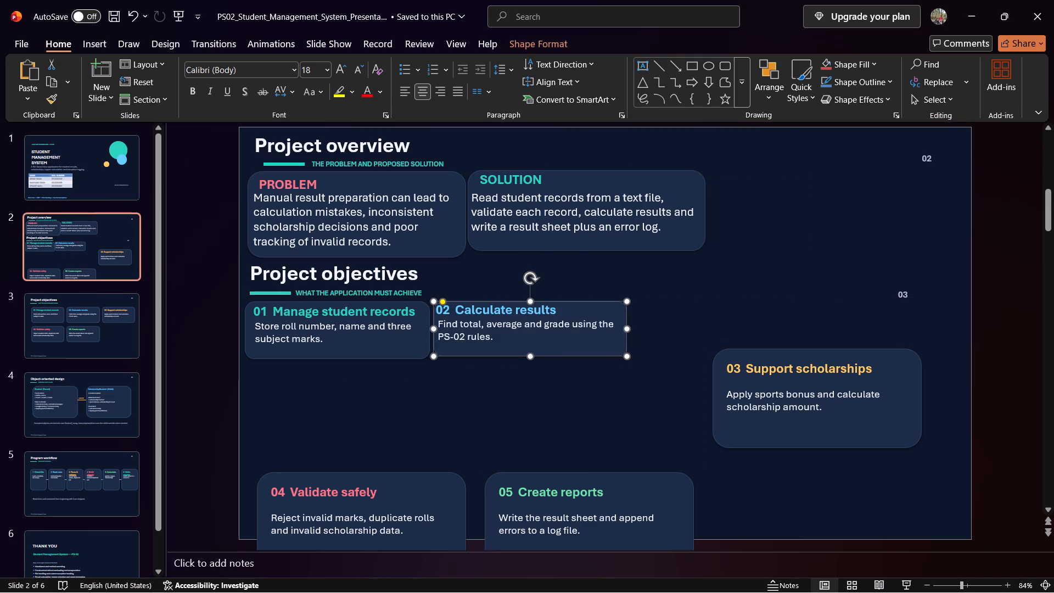
Nudge the 02 Calculate results heading slightly right on its card.
{"action": "left_click", "coordinate": [560, 310]}
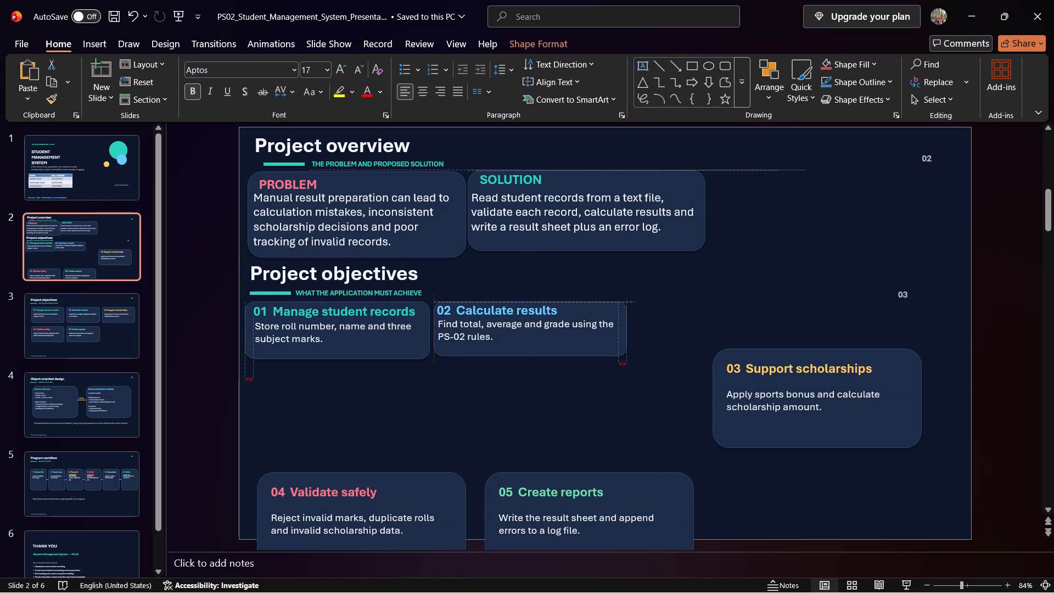
Delete the leftover 03 slide number text beside the Project objectives title on slide 2.
{"action": "left_click", "coordinate": [750, 394]}
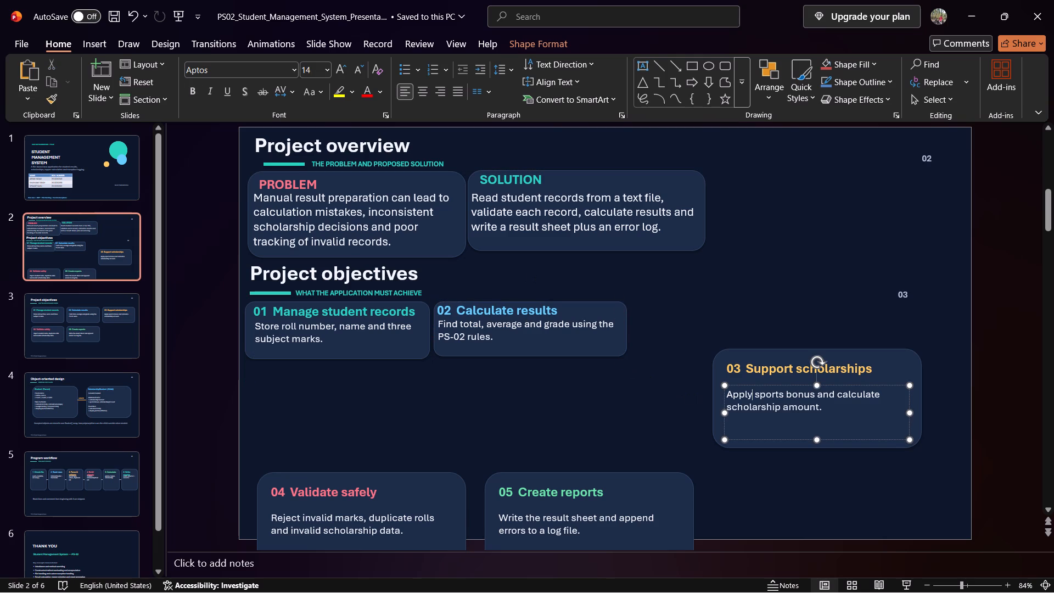
{"action": "left_click", "coordinate": [910, 292]}
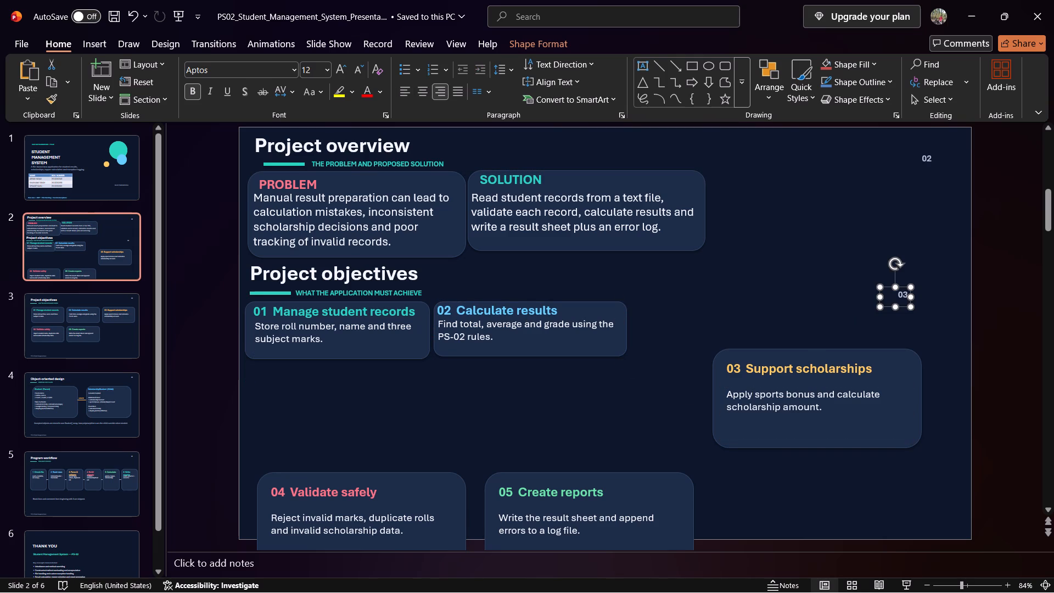
{"action": "double_click", "coordinate": [910, 292]}
{"action": "key", "text": "a"}
{"action": "key", "text": "ctrl+a"}
{"action": "key", "text": "BackSpace"}
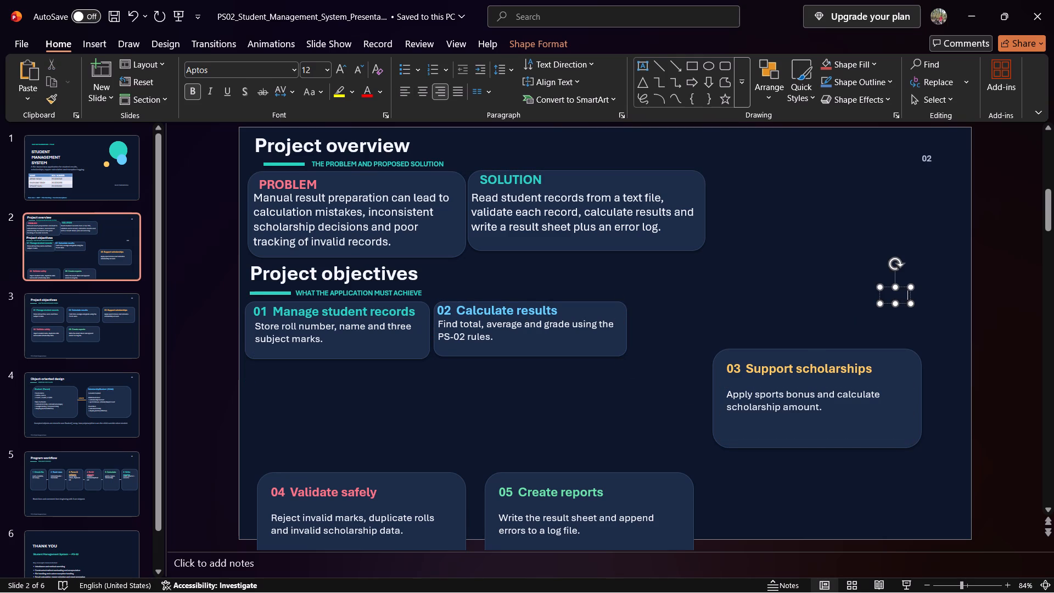
Move the 03 Support scholarships card background and its heading up and left, beside the Calculate results card.
{"action": "left_click", "coordinate": [809, 365]}
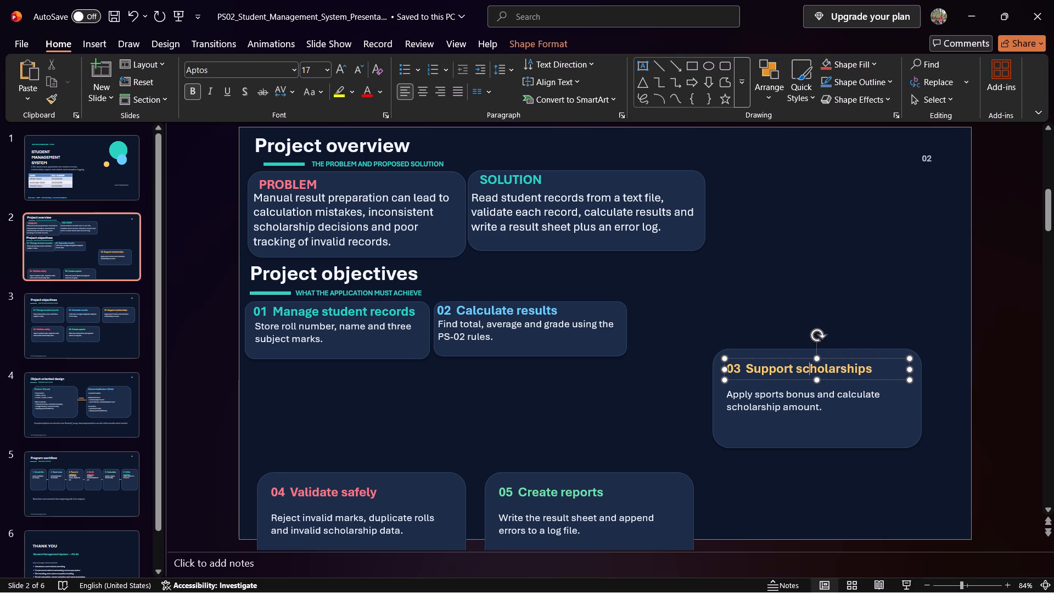
{"action": "left_click", "coordinate": [778, 350]}
{"action": "left_click_drag", "start_coordinate": [778, 350], "coordinate": [703, 286]}
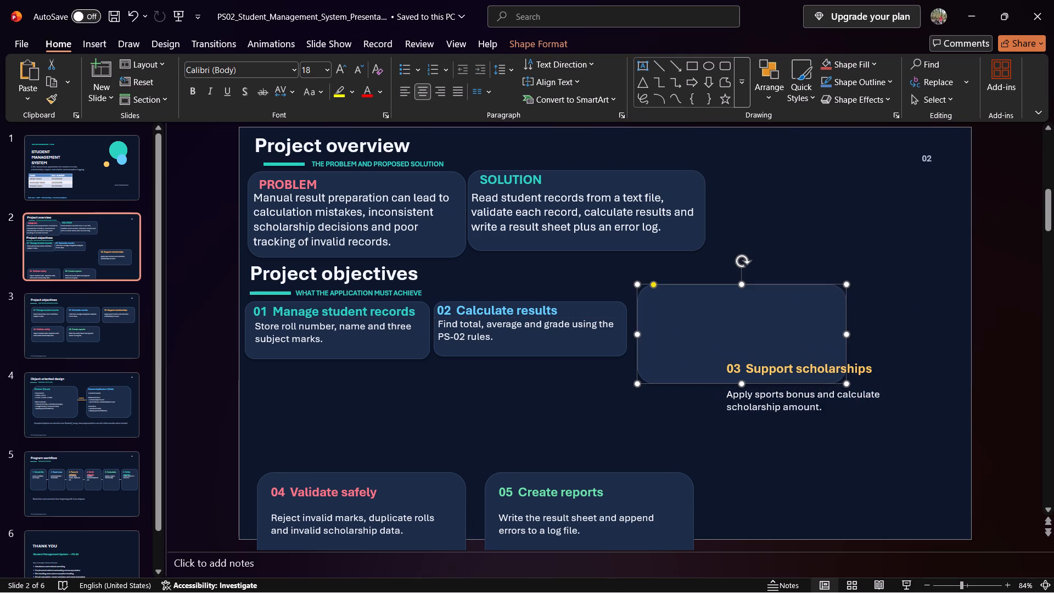
{"action": "double_click", "coordinate": [769, 372]}
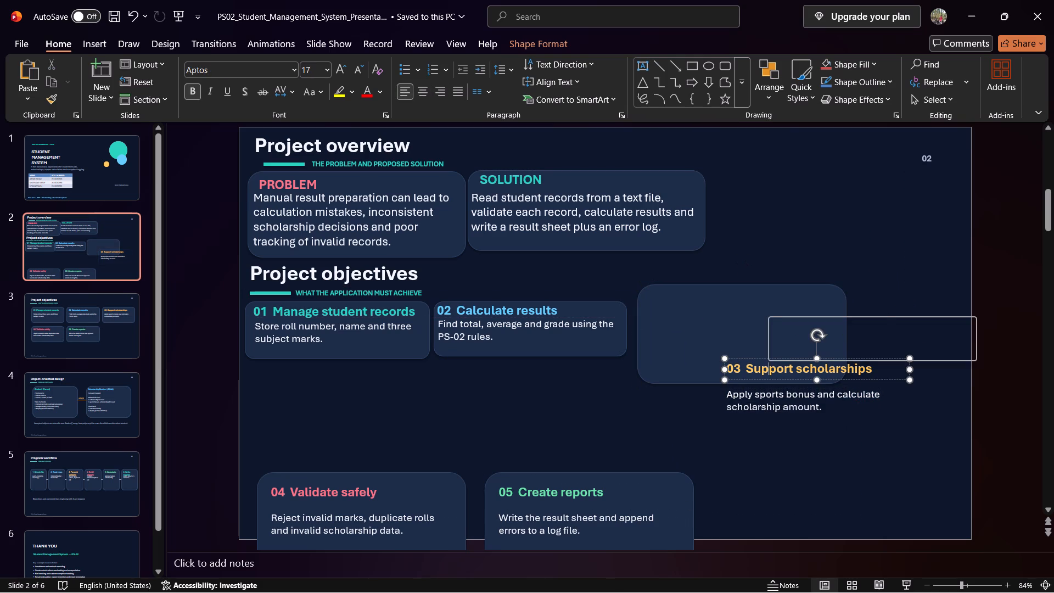
{"action": "left_click", "coordinate": [770, 371]}
{"action": "left_click_drag", "start_coordinate": [803, 359], "coordinate": [719, 299]}
{"action": "left_click", "coordinate": [700, 331]}
{"action": "left_click_drag", "start_coordinate": [700, 331], "coordinate": [688, 331]}
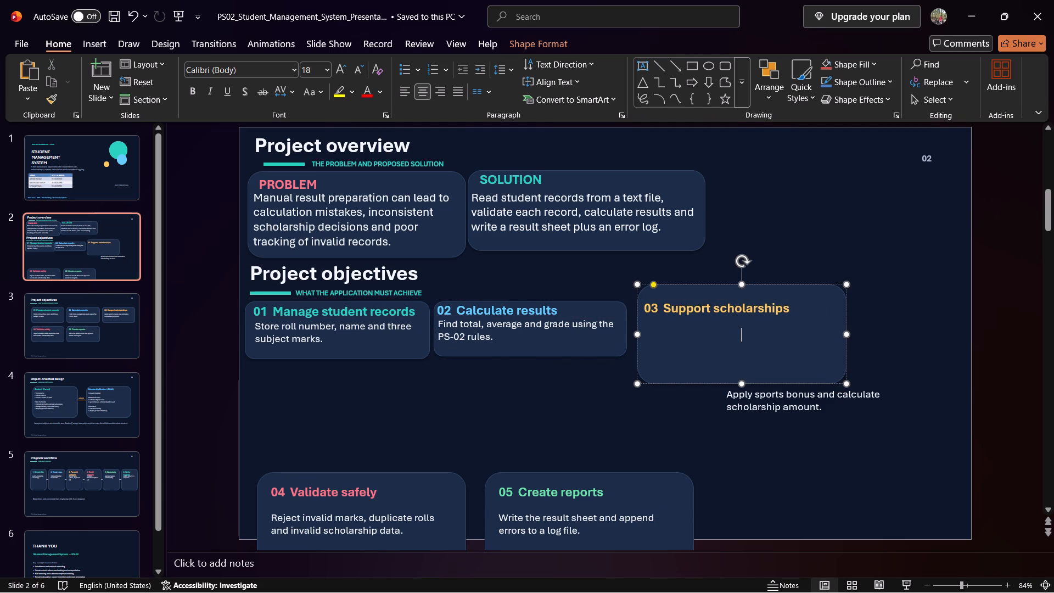
{"action": "left_click_drag", "start_coordinate": [688, 331], "coordinate": [657, 330]}
{"action": "left_click_drag", "start_coordinate": [657, 330], "coordinate": [645, 330]}
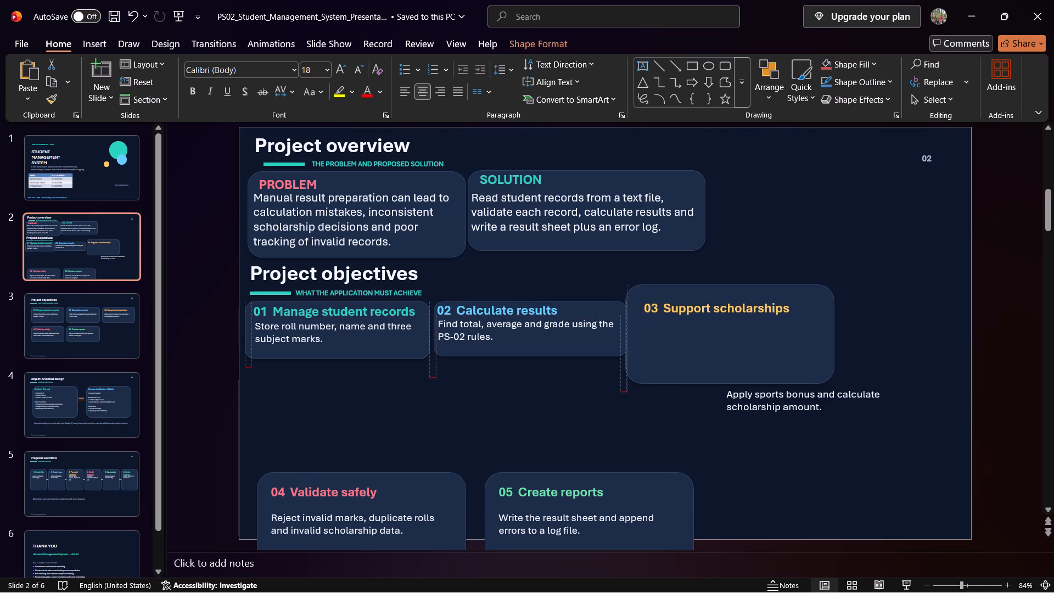
{"action": "left_click_drag", "start_coordinate": [645, 330], "coordinate": [651, 329]}
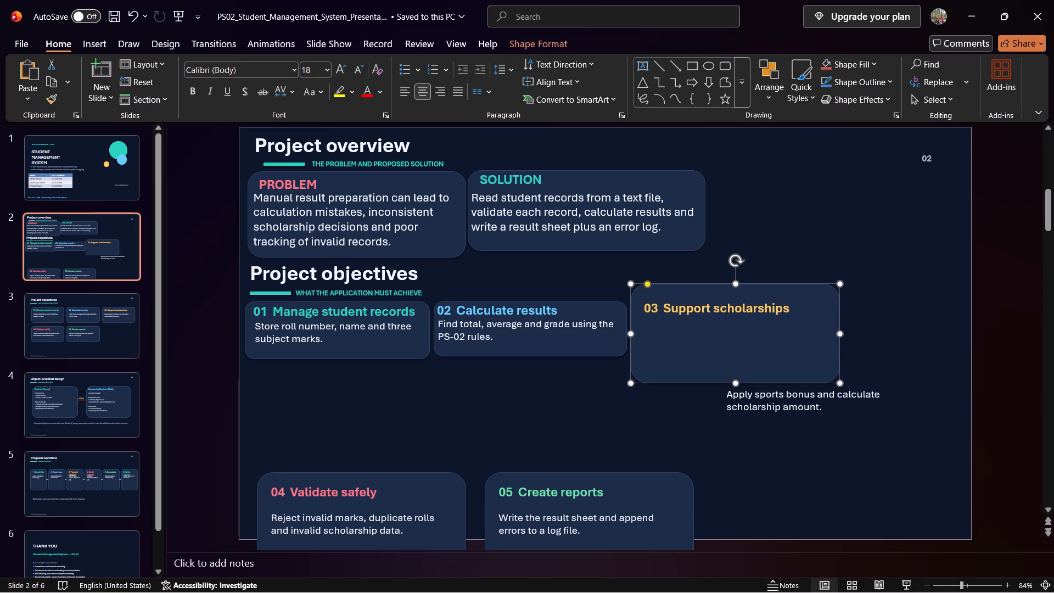
Shrink the 03 Support scholarships card to about the size of the Calculate results card, with their top edges level.
{"action": "left_click_drag", "start_coordinate": [840, 385], "coordinate": [826, 359]}
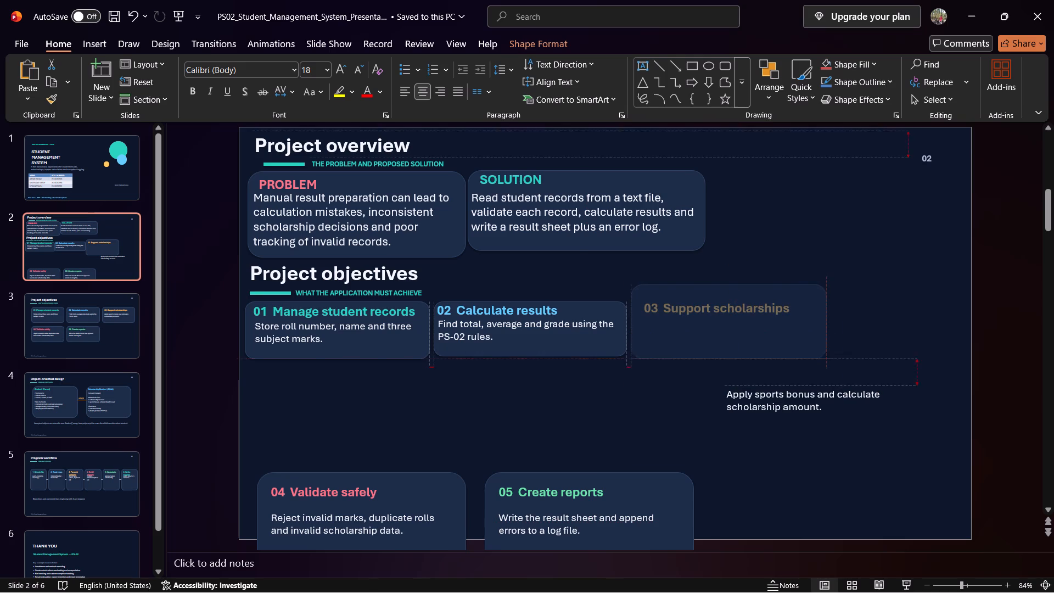
{"action": "left_click_drag", "start_coordinate": [826, 359], "coordinate": [824, 352]}
{"action": "left_click_drag", "start_coordinate": [825, 282], "coordinate": [824, 300]}
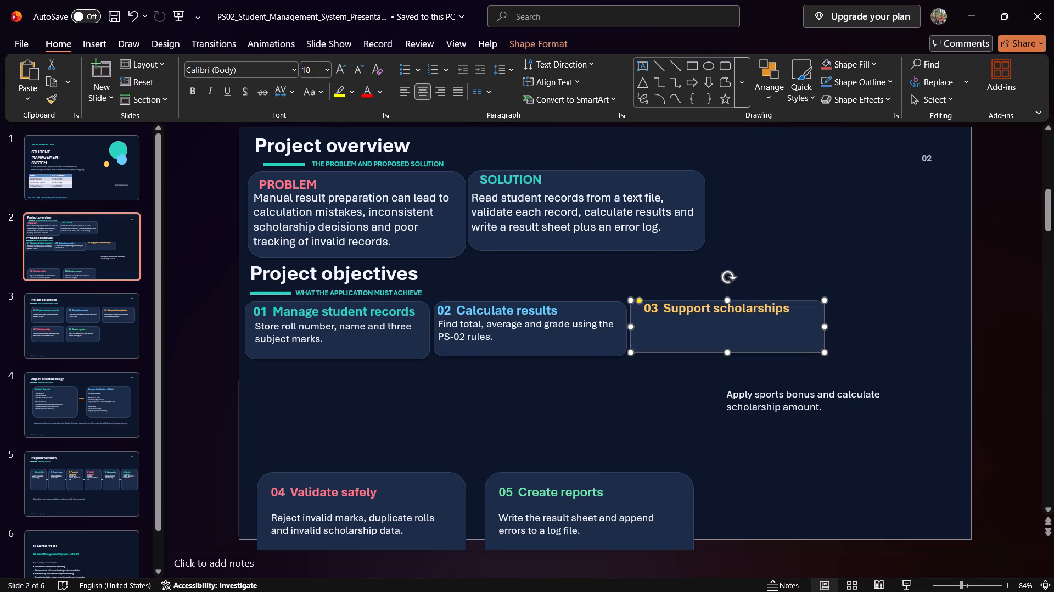
Move the scholarship description onto the compact 03 card, directly beneath the Support scholarships heading.
{"action": "left_click", "coordinate": [772, 398]}
{"action": "left_click_drag", "start_coordinate": [786, 383], "coordinate": [760, 370]}
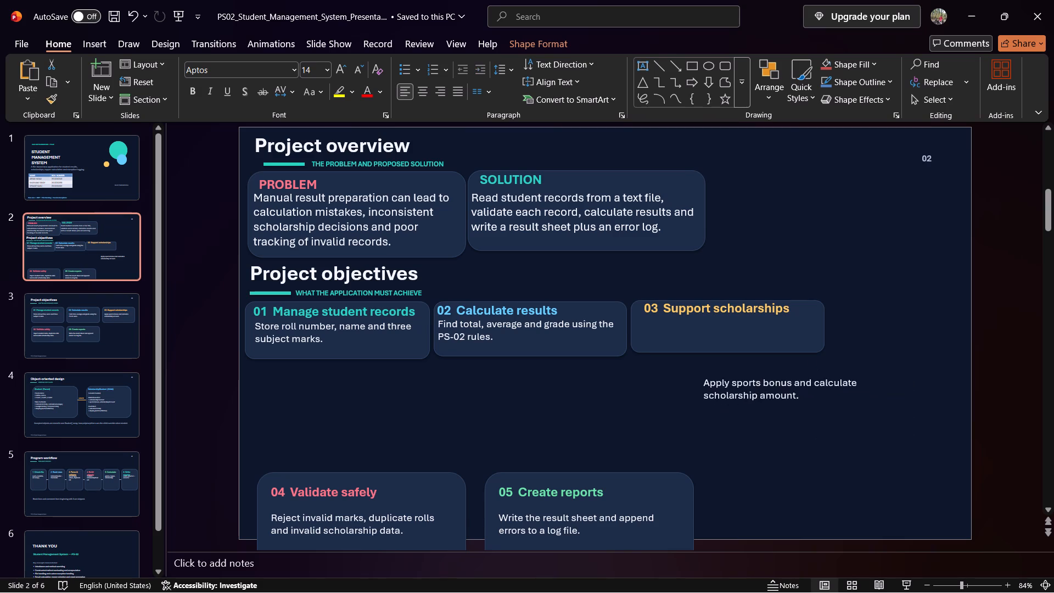
{"action": "left_click_drag", "start_coordinate": [760, 370], "coordinate": [704, 315]}
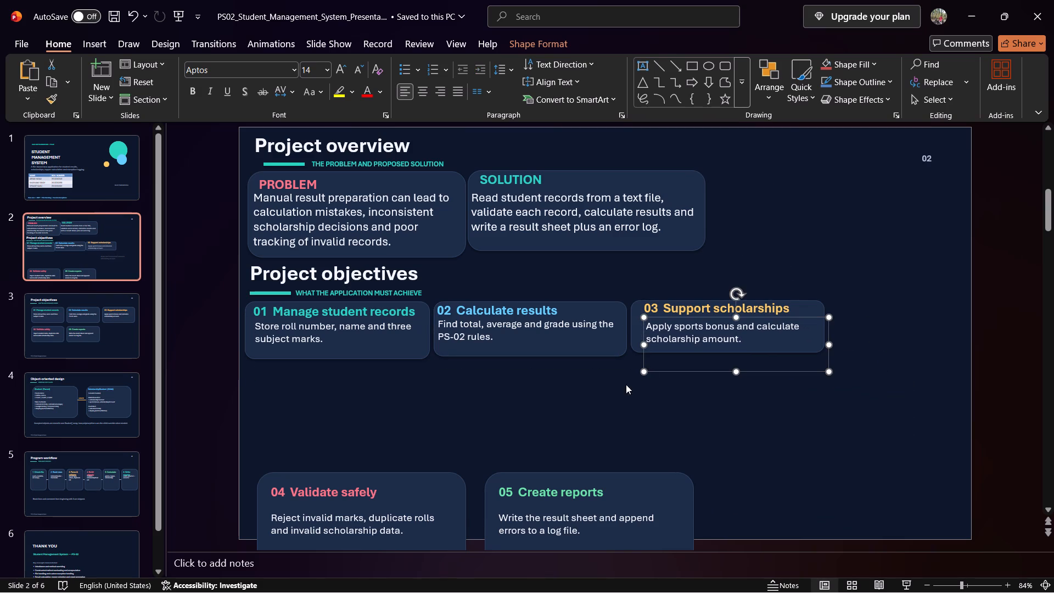
Move the 04 Validate safely heading and its card background up, beneath the Manage student records card.
{"action": "double_click", "coordinate": [399, 485]}
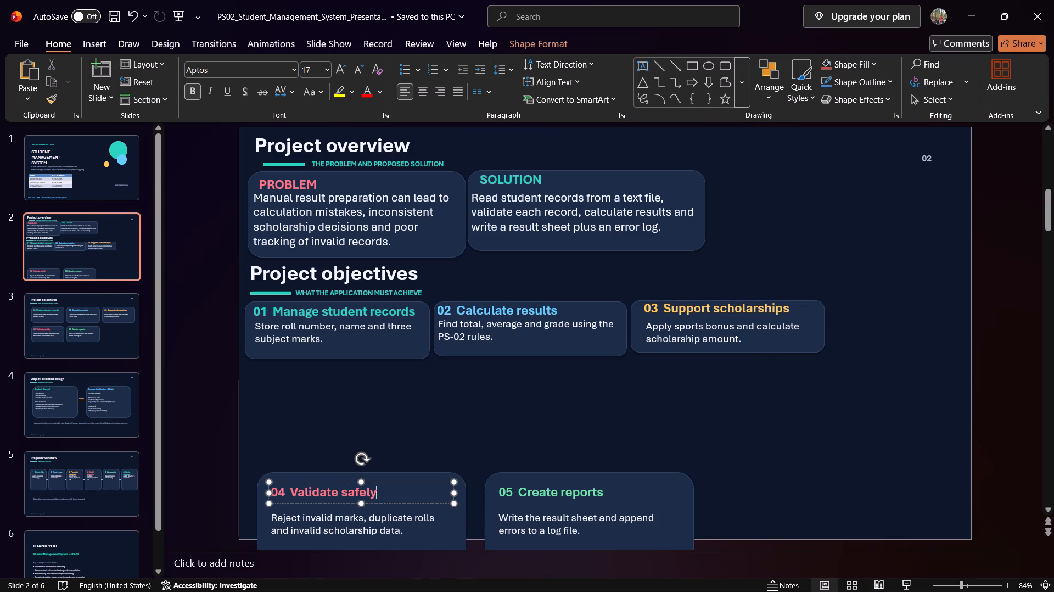
{"action": "left_click_drag", "start_coordinate": [350, 481], "coordinate": [338, 400]}
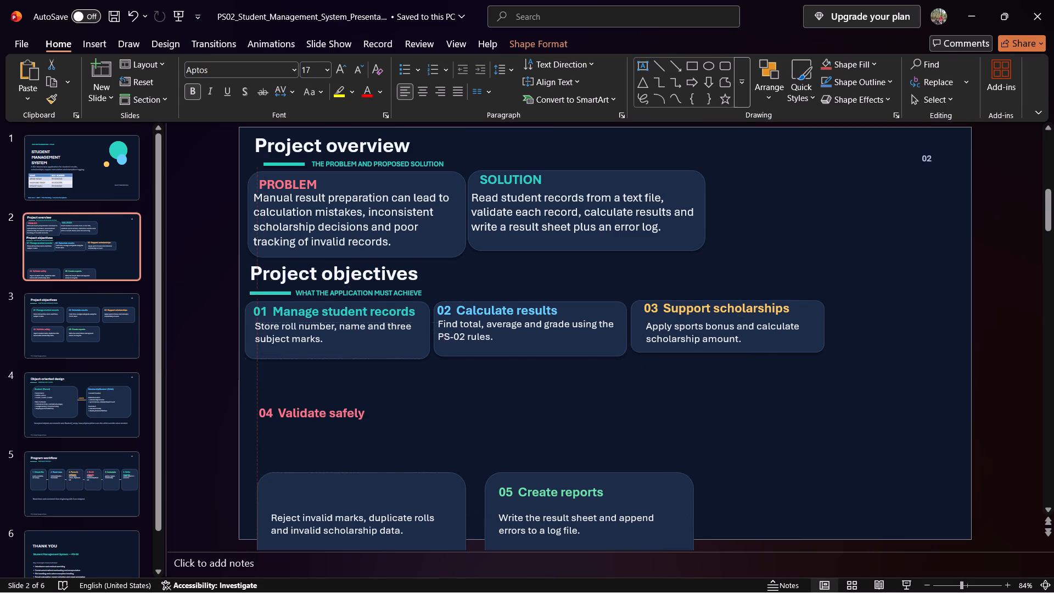
{"action": "left_click_drag", "start_coordinate": [338, 400], "coordinate": [332, 363]}
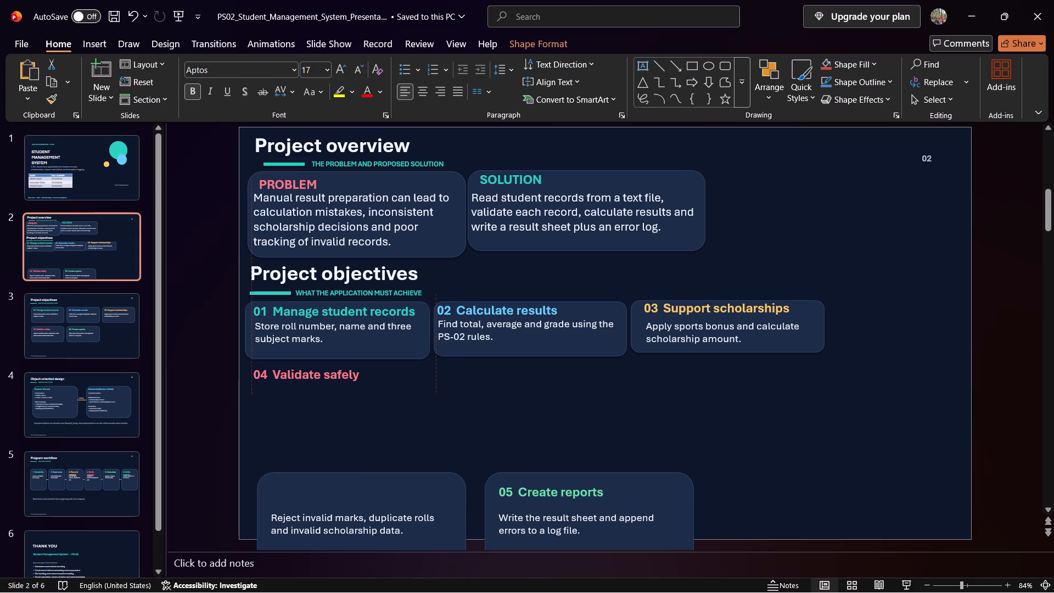
{"action": "left_click_drag", "start_coordinate": [332, 363], "coordinate": [334, 367]}
{"action": "left_click_drag", "start_coordinate": [346, 485], "coordinate": [339, 406]}
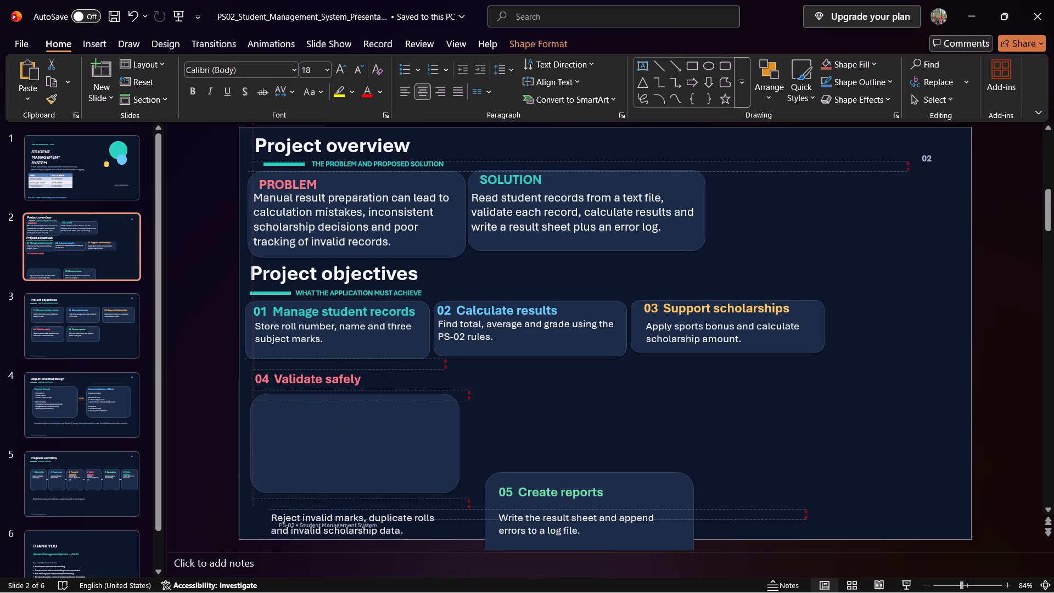
{"action": "left_click_drag", "start_coordinate": [339, 406], "coordinate": [325, 377]}
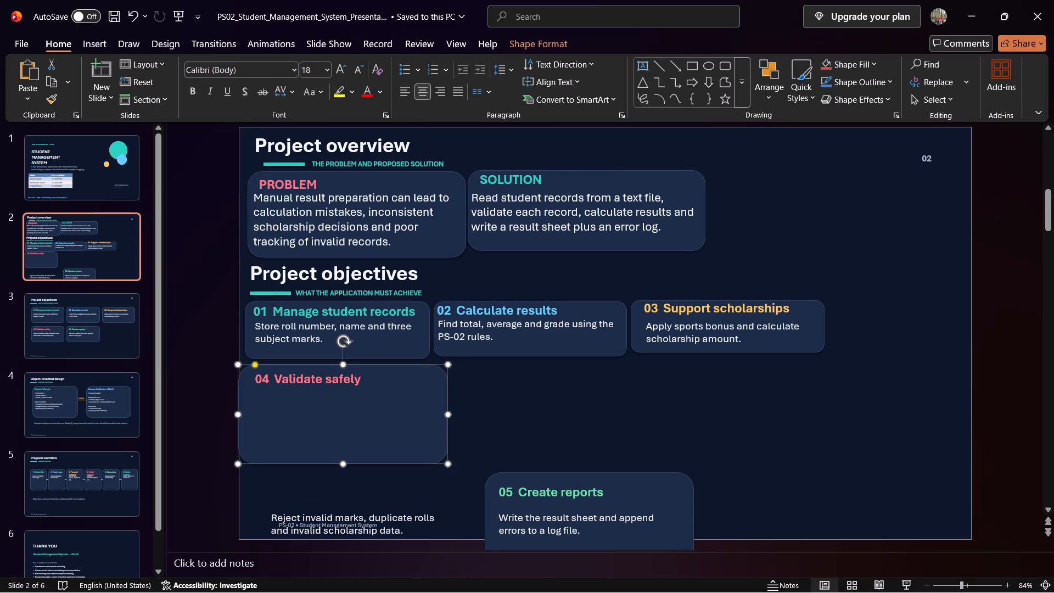
Shrink the 04 Validate safely card background to a compact two-line height and slightly narrower width.
{"action": "left_click_drag", "start_coordinate": [446, 466], "coordinate": [436, 407]}
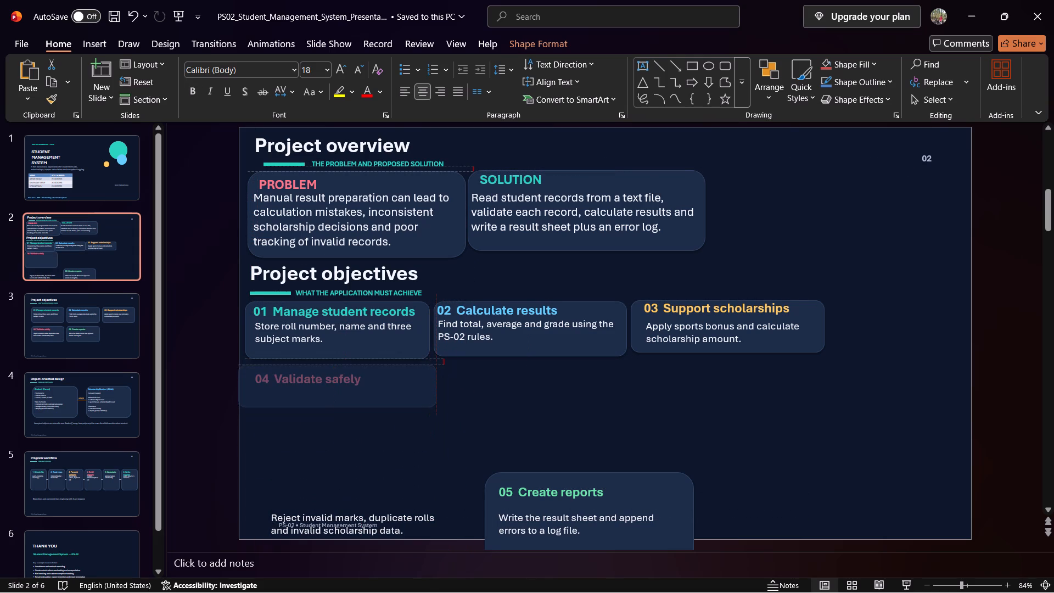
{"action": "left_click_drag", "start_coordinate": [436, 407], "coordinate": [437, 407]}
{"action": "left_click_drag", "start_coordinate": [435, 407], "coordinate": [439, 416]}
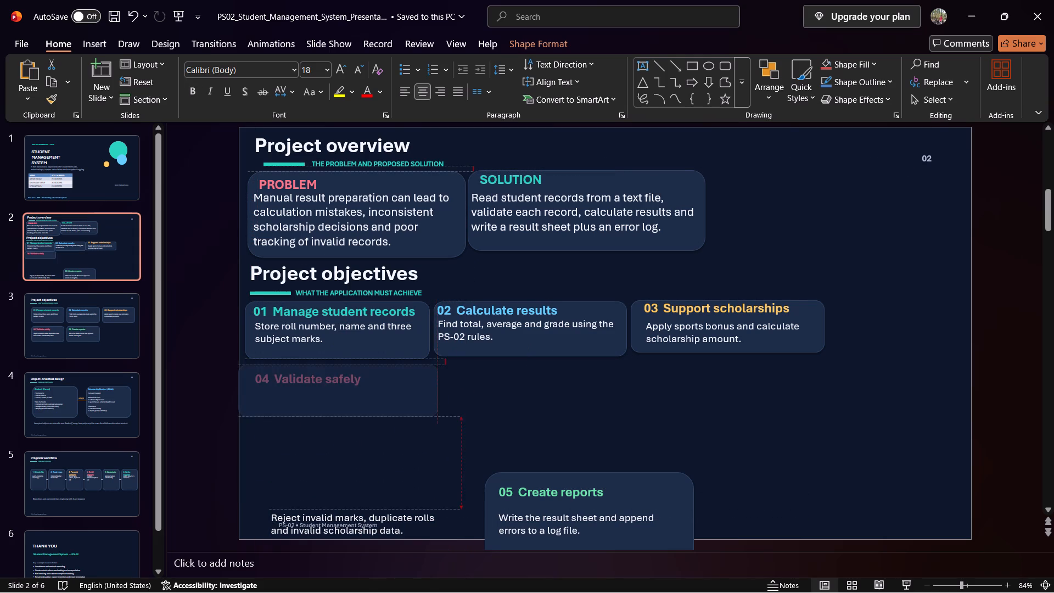
{"action": "left_click_drag", "start_coordinate": [439, 416], "coordinate": [440, 419]}
Reposition the 04 Validate safely heading near the card's top edge, aligned with the Manage student records heading.
{"action": "left_click_drag", "start_coordinate": [382, 382], "coordinate": [391, 382]}
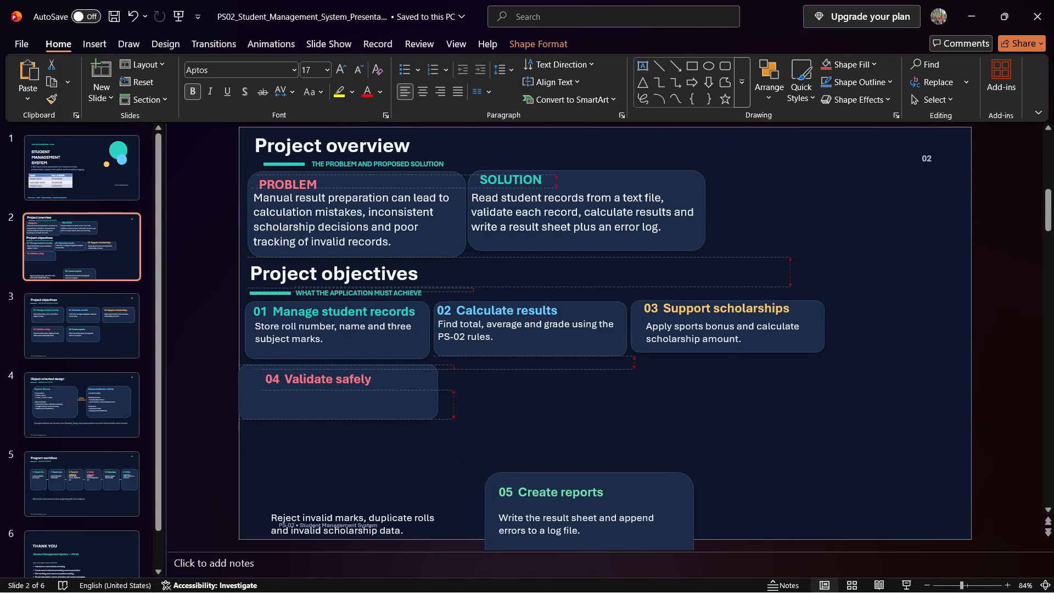
{"action": "left_click_drag", "start_coordinate": [391, 382], "coordinate": [390, 382]}
{"action": "left_click_drag", "start_coordinate": [390, 382], "coordinate": [378, 378]}
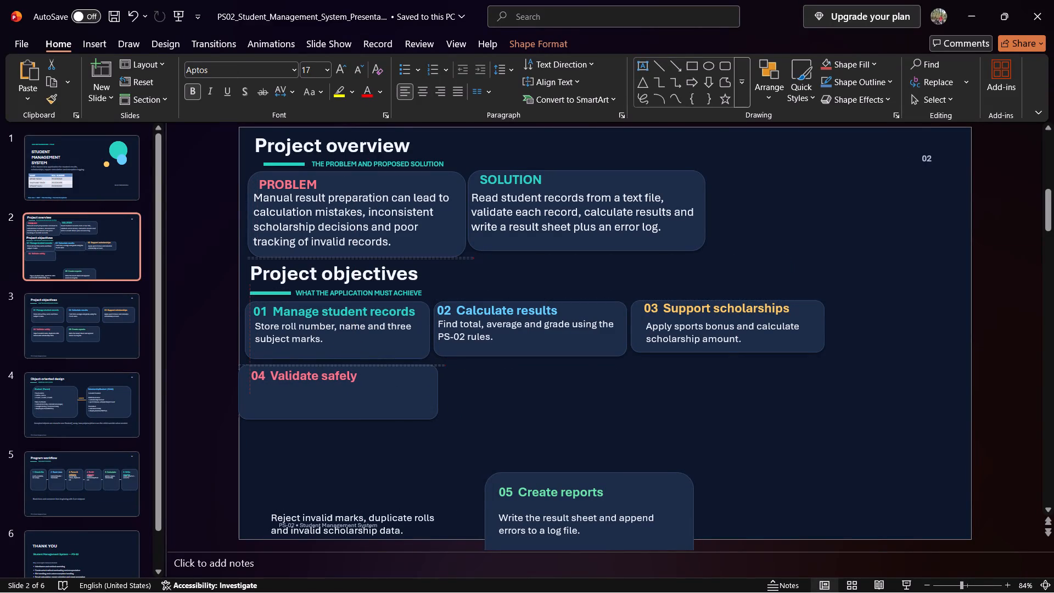
{"action": "left_click_drag", "start_coordinate": [378, 378], "coordinate": [379, 378]}
Align the 04 card's left edge with the Manage student records card and shrink it to the same width.
{"action": "left_click", "coordinate": [393, 406]}
{"action": "left_click_drag", "start_coordinate": [393, 406], "coordinate": [405, 405]}
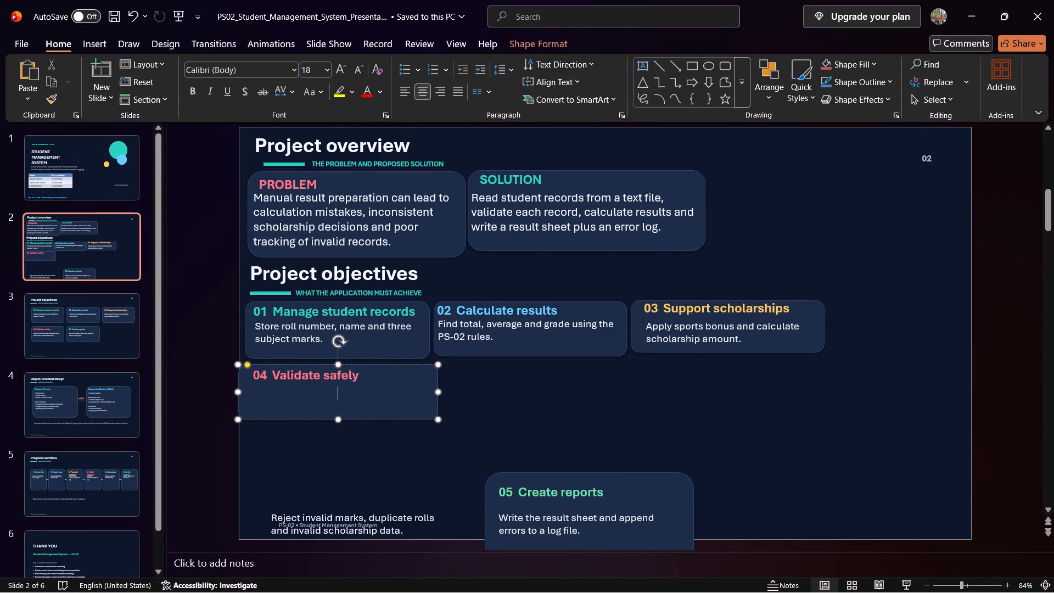
{"action": "left_click_drag", "start_coordinate": [405, 405], "coordinate": [405, 404]}
{"action": "left_click_drag", "start_coordinate": [401, 399], "coordinate": [411, 399]}
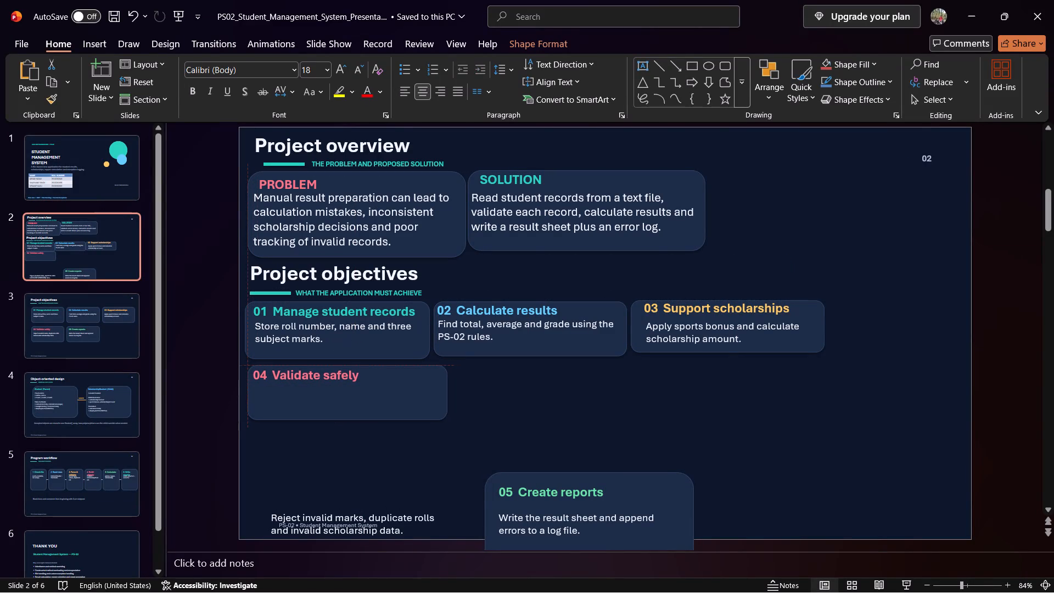
{"action": "left_click_drag", "start_coordinate": [411, 399], "coordinate": [407, 397]}
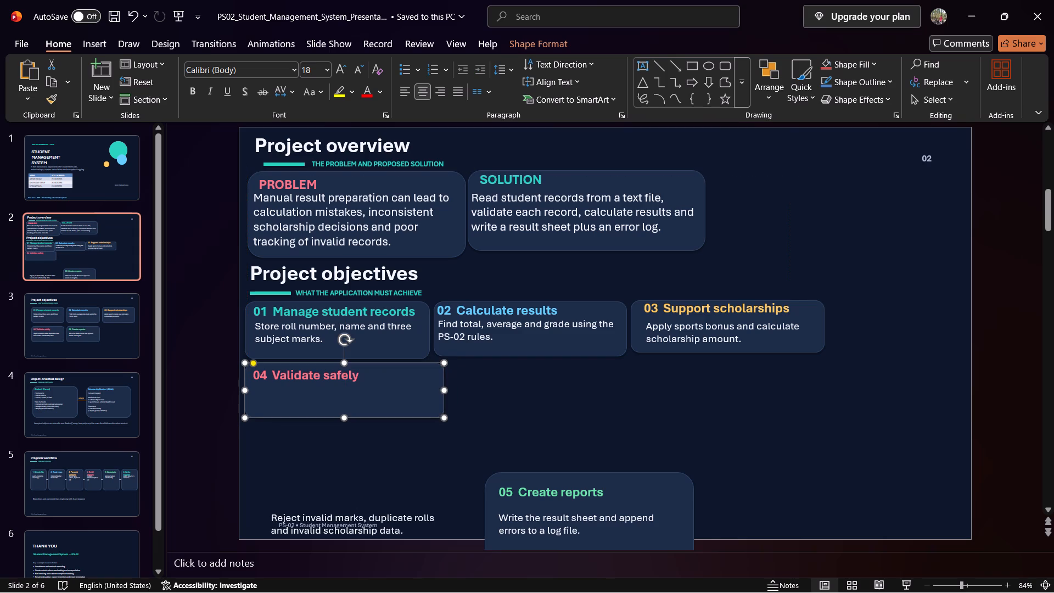
{"action": "left_click_drag", "start_coordinate": [442, 417], "coordinate": [429, 406]}
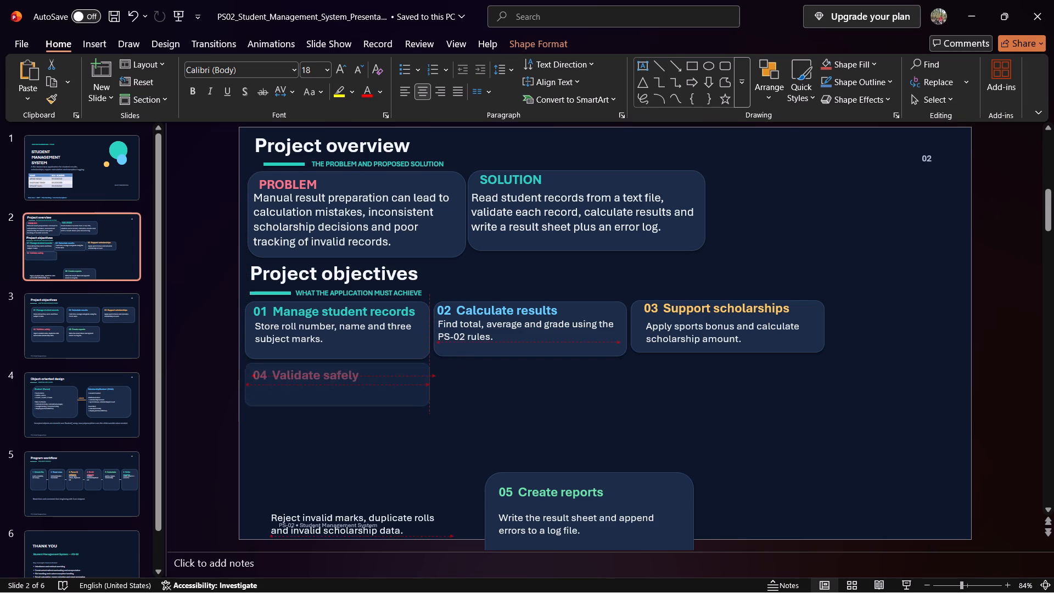
{"action": "left_click_drag", "start_coordinate": [429, 406], "coordinate": [429, 406]}
Move the invalid marks description onto the 04 card, directly beneath the Validate safely heading.
{"action": "left_click", "coordinate": [361, 518]}
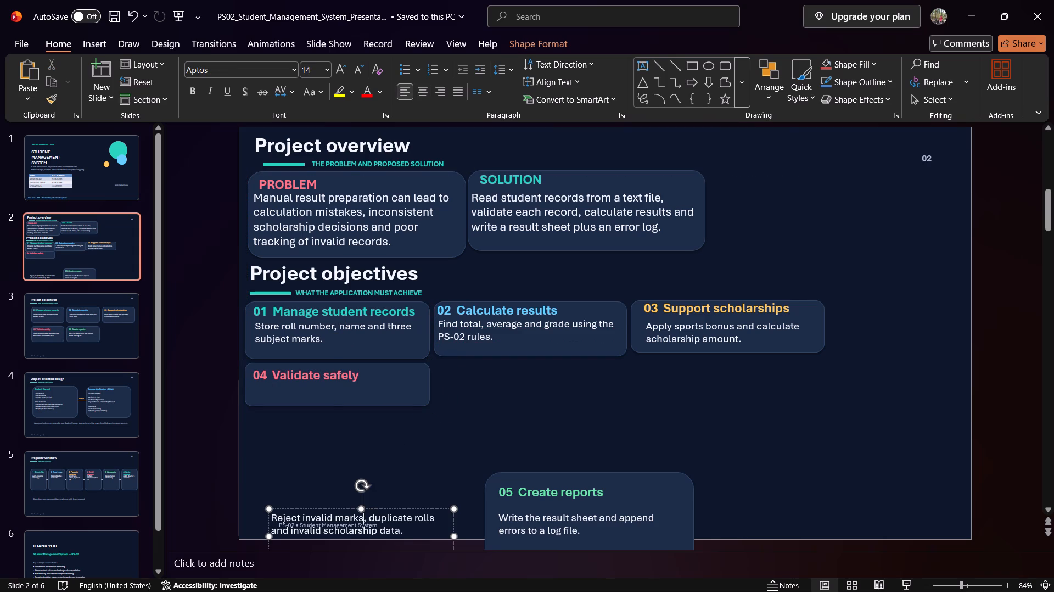
{"action": "left_click_drag", "start_coordinate": [399, 508], "coordinate": [378, 391]}
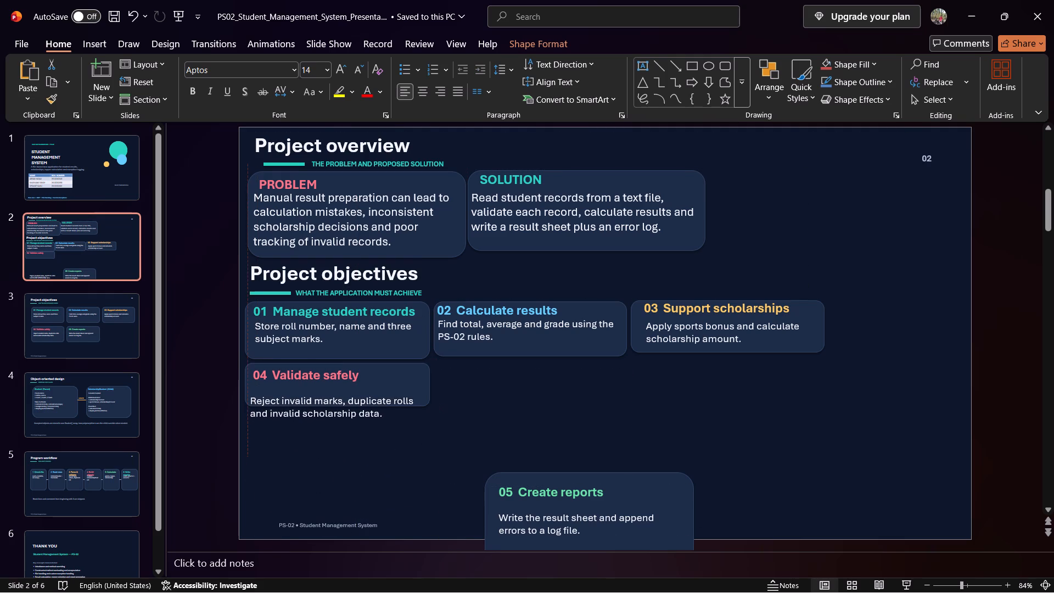
{"action": "left_click_drag", "start_coordinate": [378, 391], "coordinate": [375, 377]}
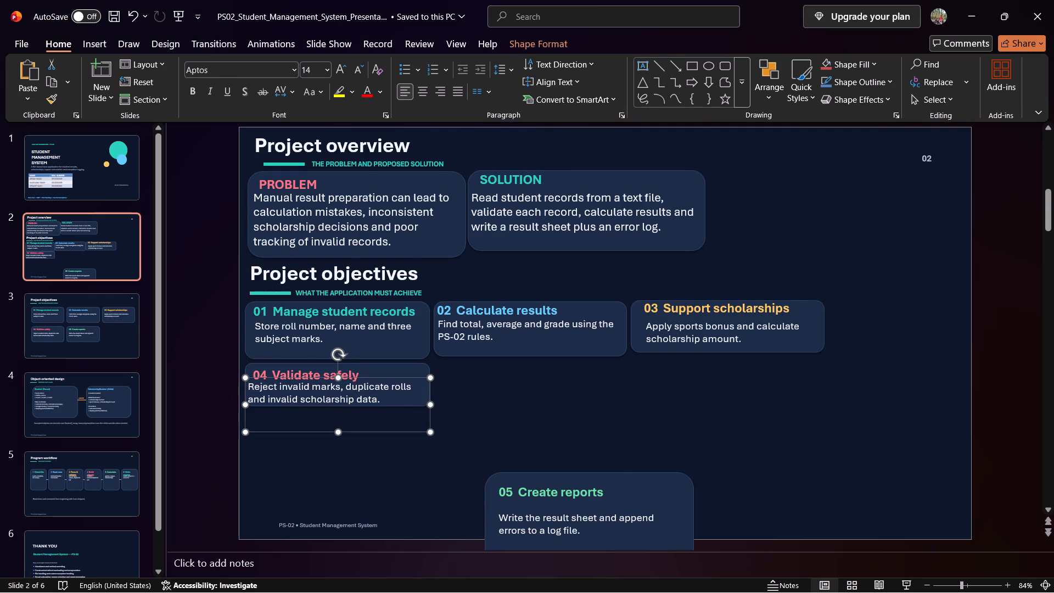
Move the 05 Create reports card background beneath the Calculate results card, with its top level with the Validate safely card.
{"action": "left_click", "coordinate": [551, 495]}
{"action": "left_click", "coordinate": [556, 479]}
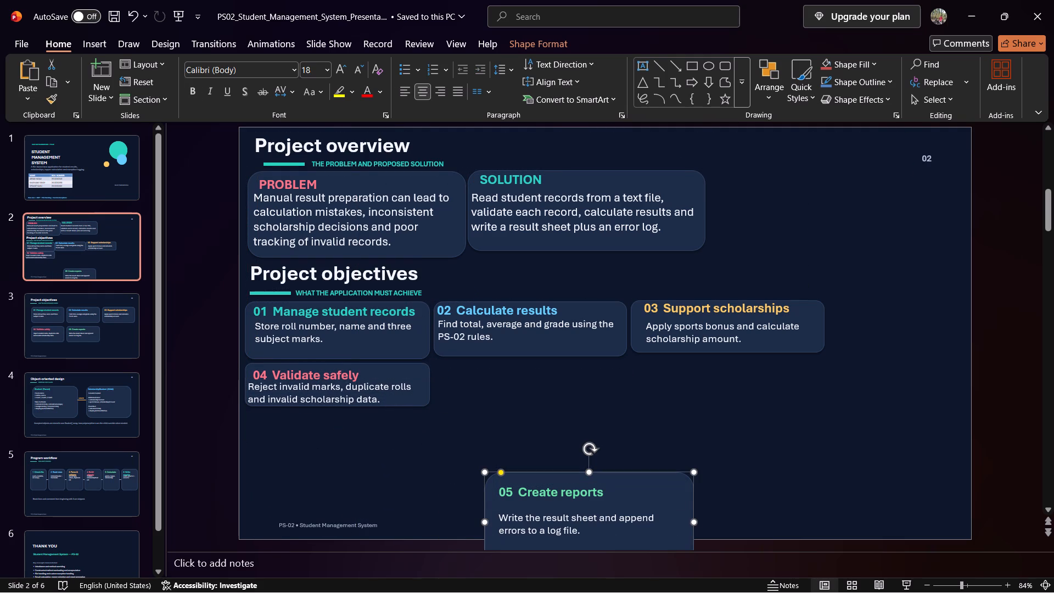
{"action": "left_click", "coordinate": [556, 479]}
{"action": "left_click_drag", "start_coordinate": [551, 480], "coordinate": [522, 424]}
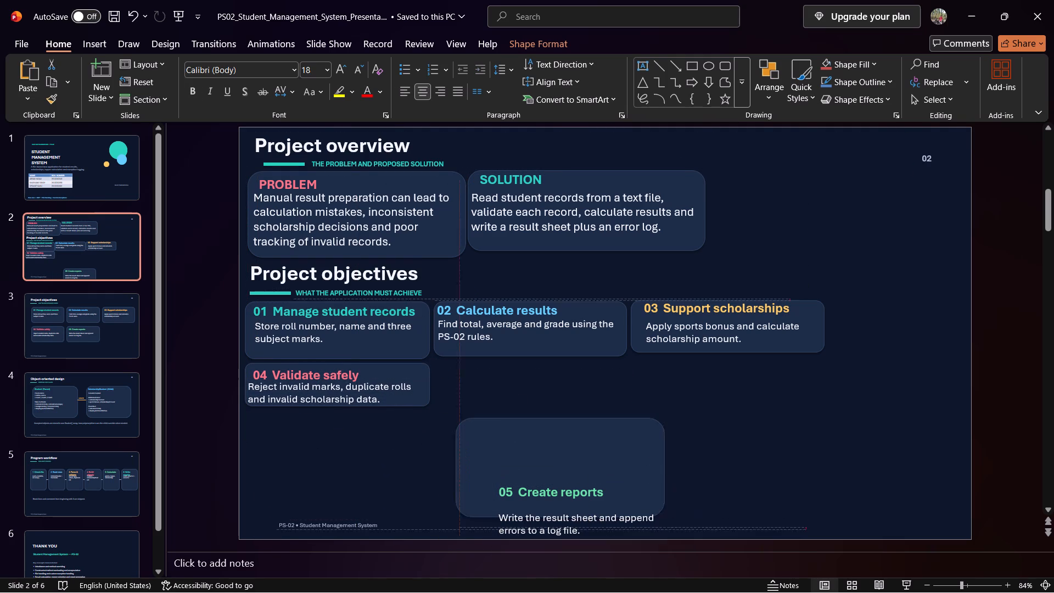
{"action": "left_click_drag", "start_coordinate": [522, 424], "coordinate": [503, 371]}
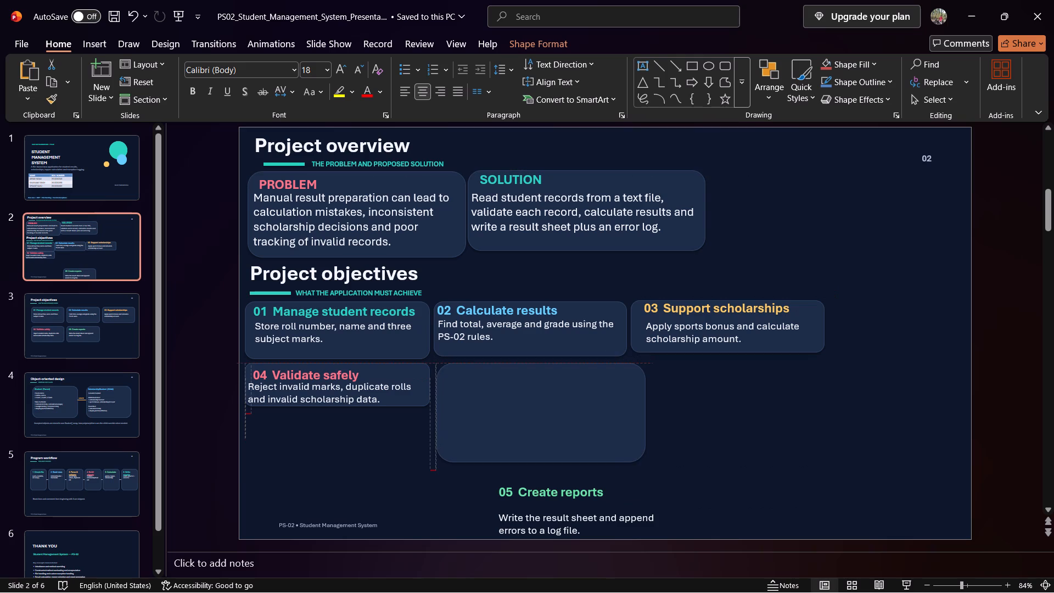
{"action": "left_click_drag", "start_coordinate": [503, 371], "coordinate": [502, 370]}
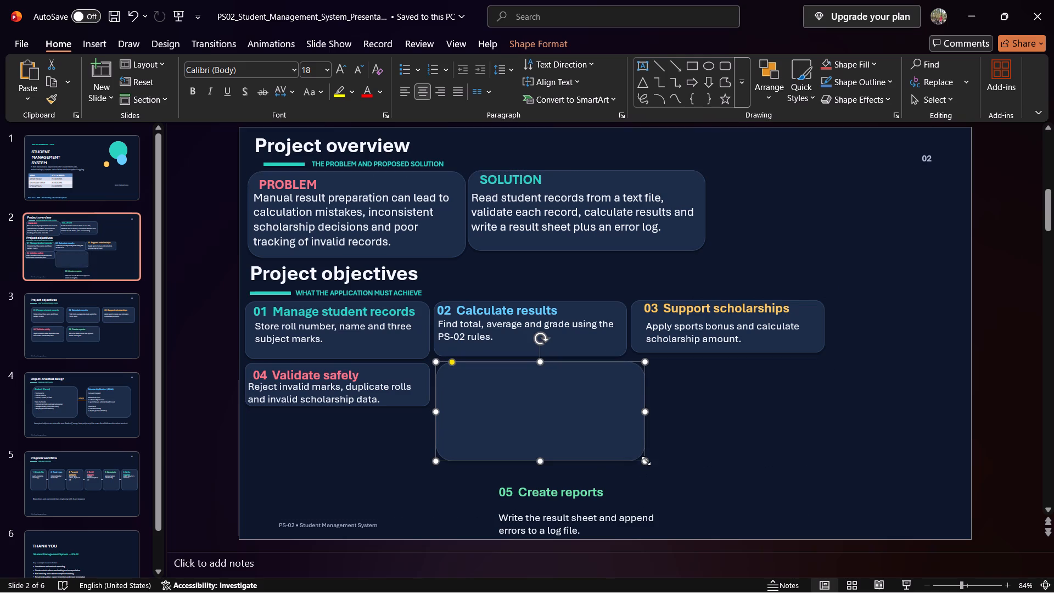
Shrink the 05 card background to the width of the Calculate results card and the height of the Validate safely card.
{"action": "left_click_drag", "start_coordinate": [646, 460], "coordinate": [620, 405]}
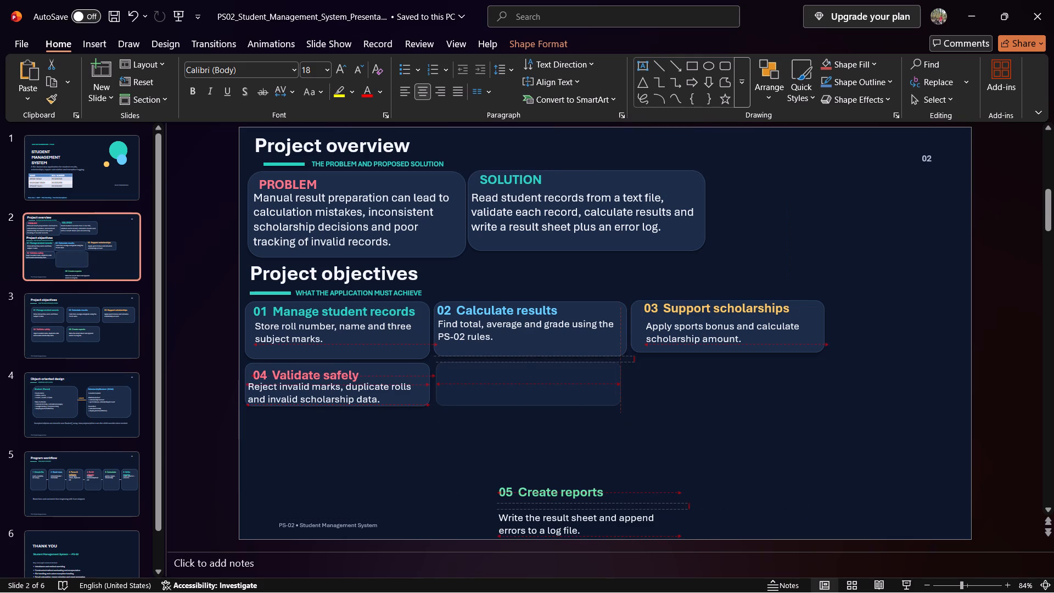
{"action": "left_click_drag", "start_coordinate": [620, 405], "coordinate": [625, 406]}
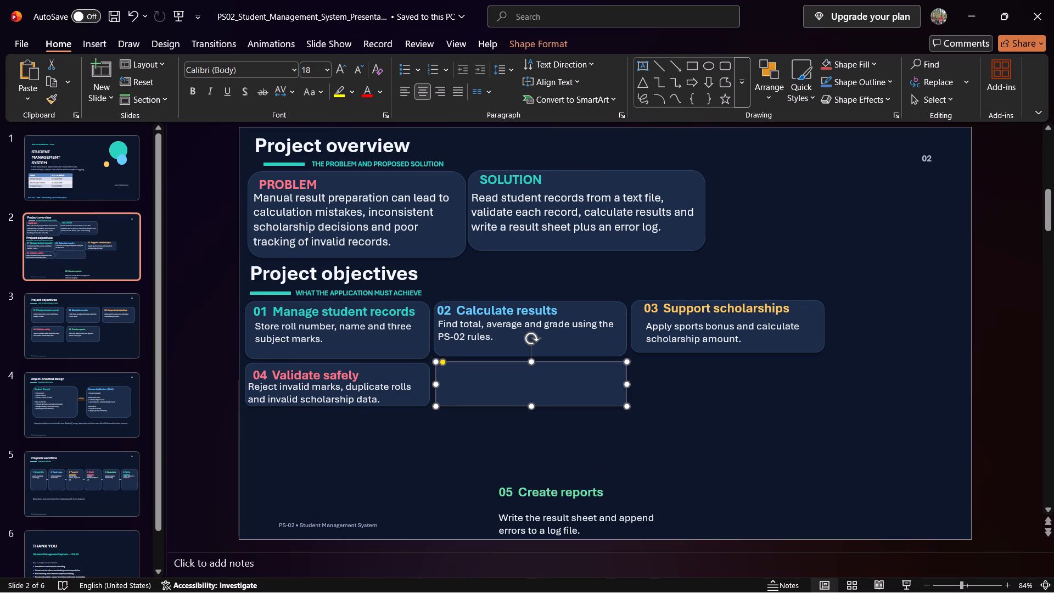
Move the 05 Create reports heading onto its card background, near the card's top edge.
{"action": "left_click", "coordinate": [576, 490]}
{"action": "left_click_drag", "start_coordinate": [573, 480], "coordinate": [520, 367]}
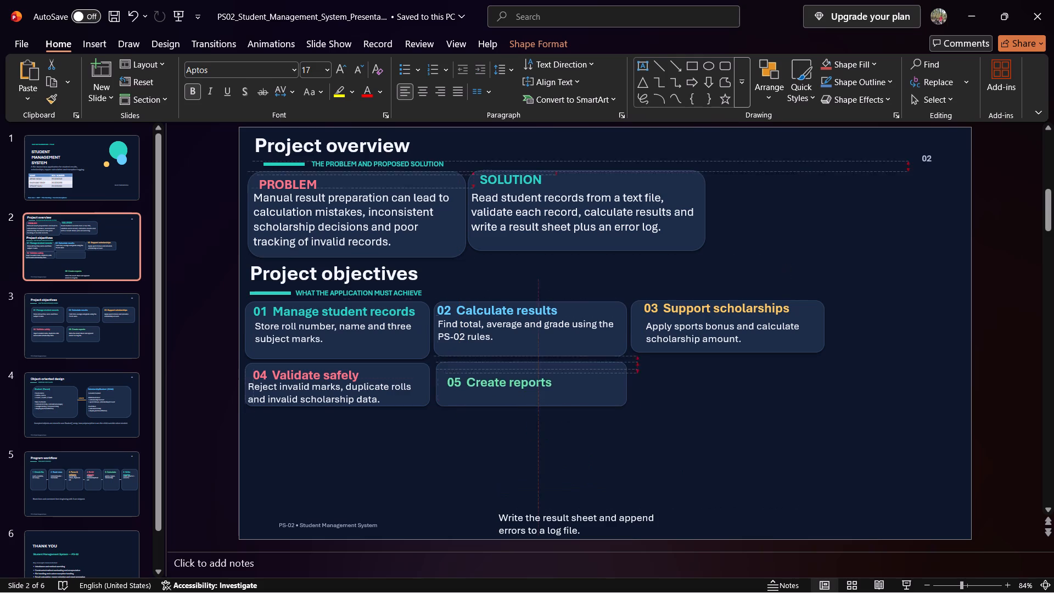
{"action": "left_click_drag", "start_coordinate": [520, 367], "coordinate": [518, 358]}
Move the result sheet description onto the 05 card, directly beneath the Create reports heading.
{"action": "left_click", "coordinate": [539, 515]}
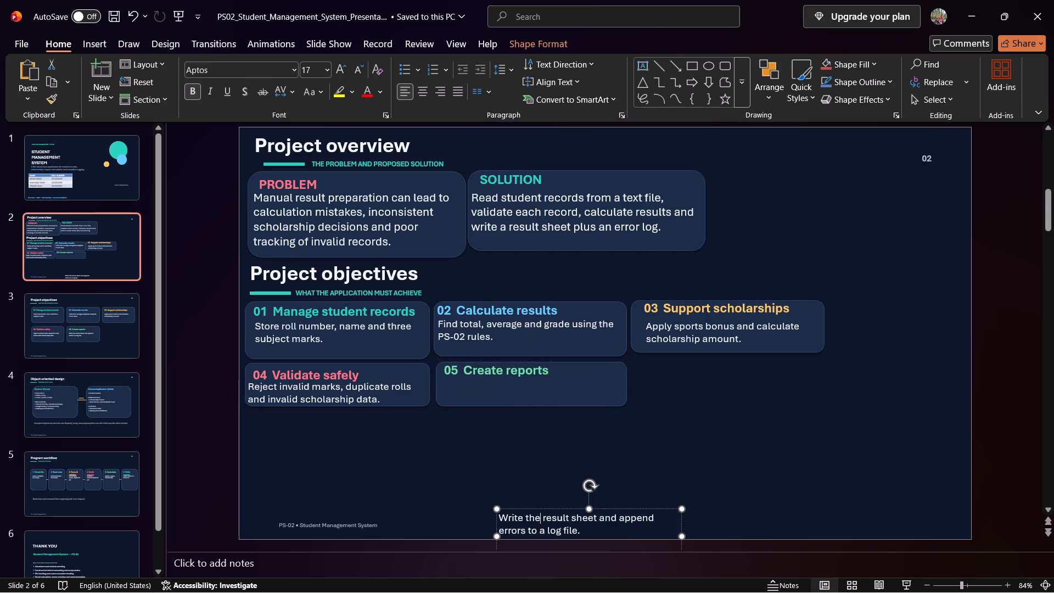
{"action": "left_click_drag", "start_coordinate": [551, 508], "coordinate": [498, 379]}
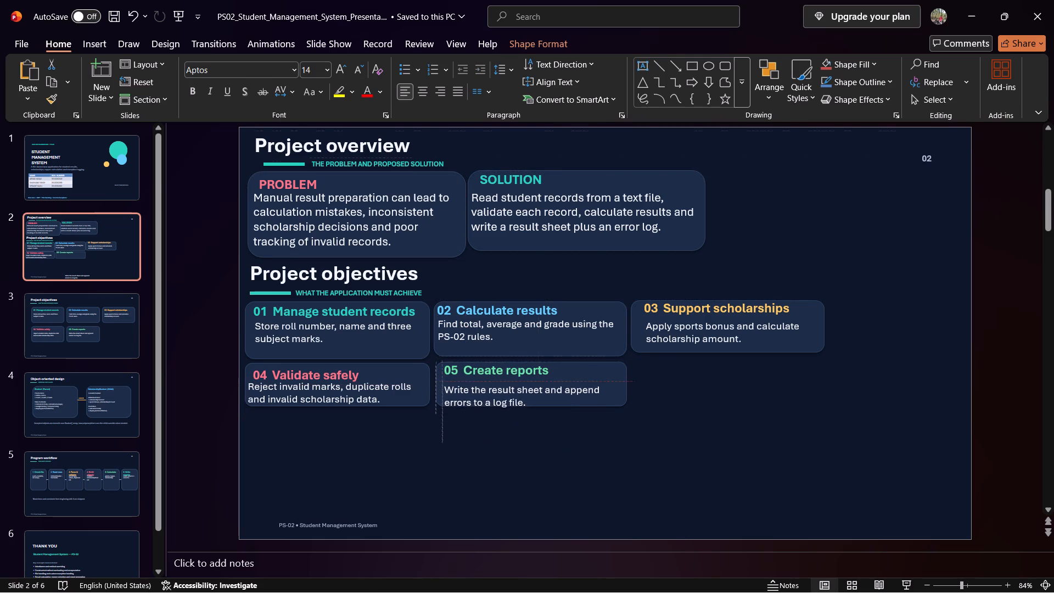
{"action": "left_click_drag", "start_coordinate": [498, 379], "coordinate": [497, 376]}
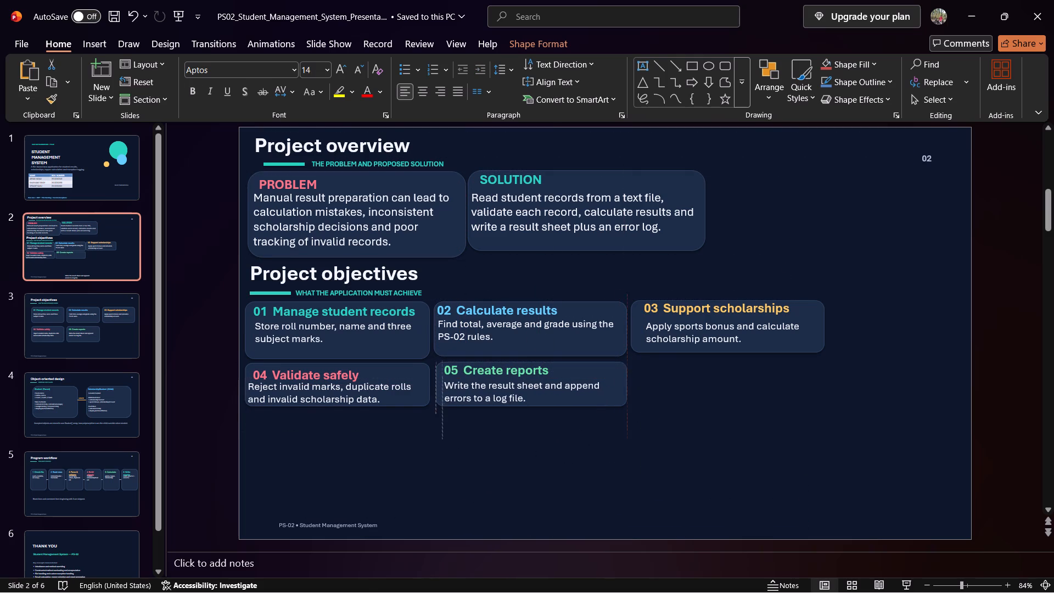
{"action": "left_click_drag", "start_coordinate": [497, 376], "coordinate": [500, 374]}
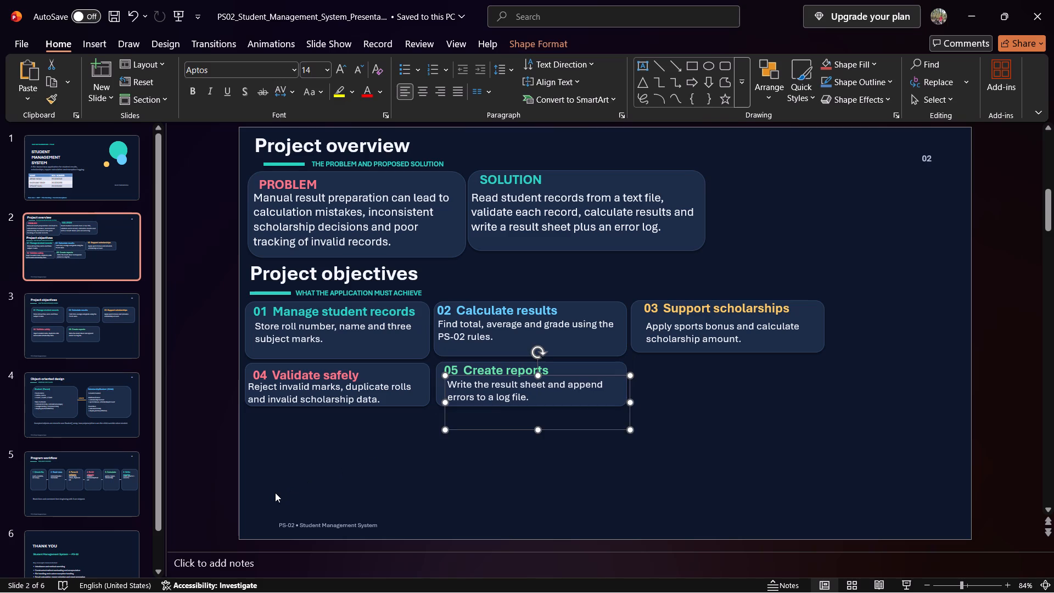
{"action": "left_click", "coordinate": [275, 493]}
Delete the original Project objectives slide, slide 3.
{"action": "left_click", "coordinate": [63, 320]}
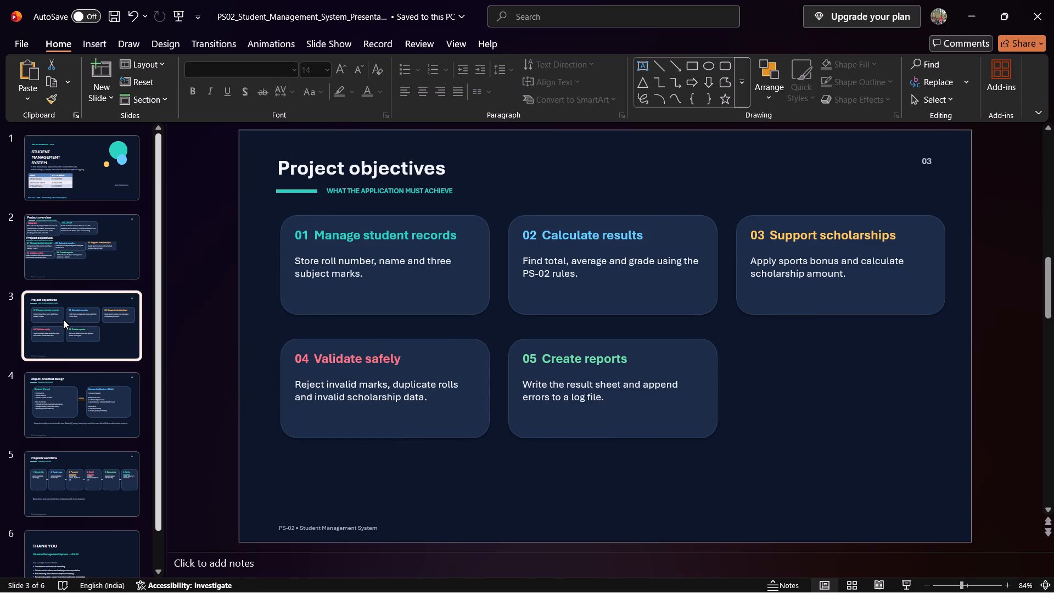
{"action": "key", "text": "Delete"}
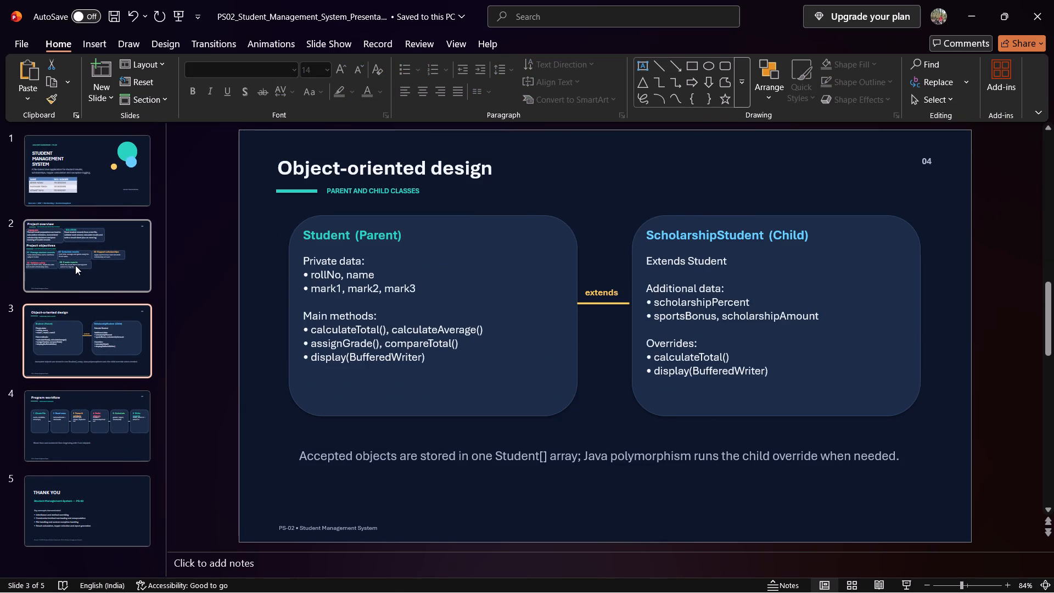
Review the combined slide 2, the Object-oriented design slide and the Program workflow slide for further condensing.
{"action": "left_click", "coordinate": [75, 265]}
{"action": "left_click", "coordinate": [81, 330]}
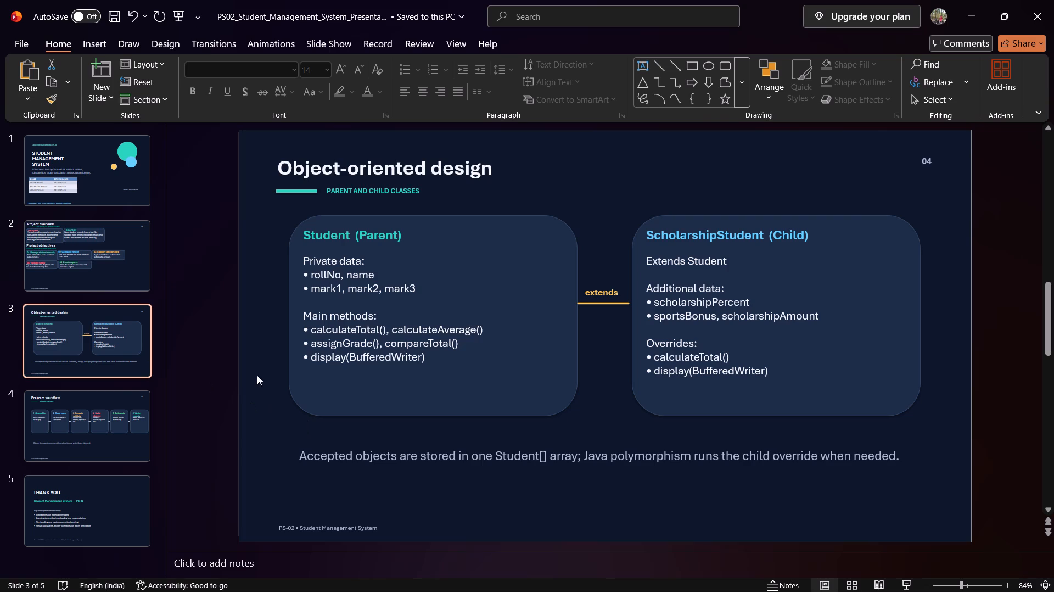
{"action": "left_click_drag", "start_coordinate": [319, 259], "coordinate": [393, 276]}
{"action": "left_click", "coordinate": [393, 276]}
{"action": "left_click", "coordinate": [249, 306]}
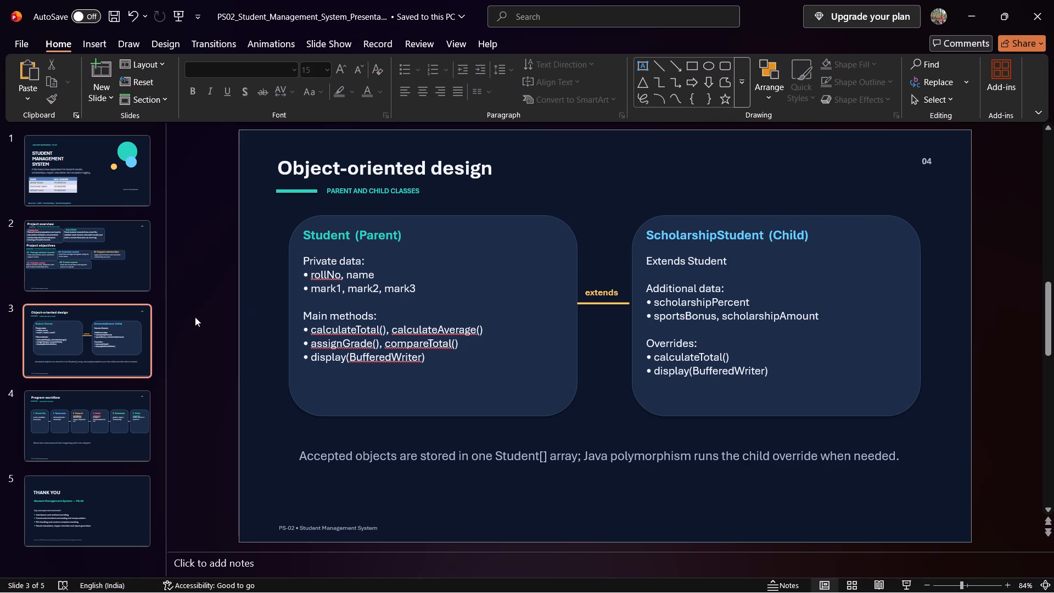
{"action": "left_click", "coordinate": [75, 407]}
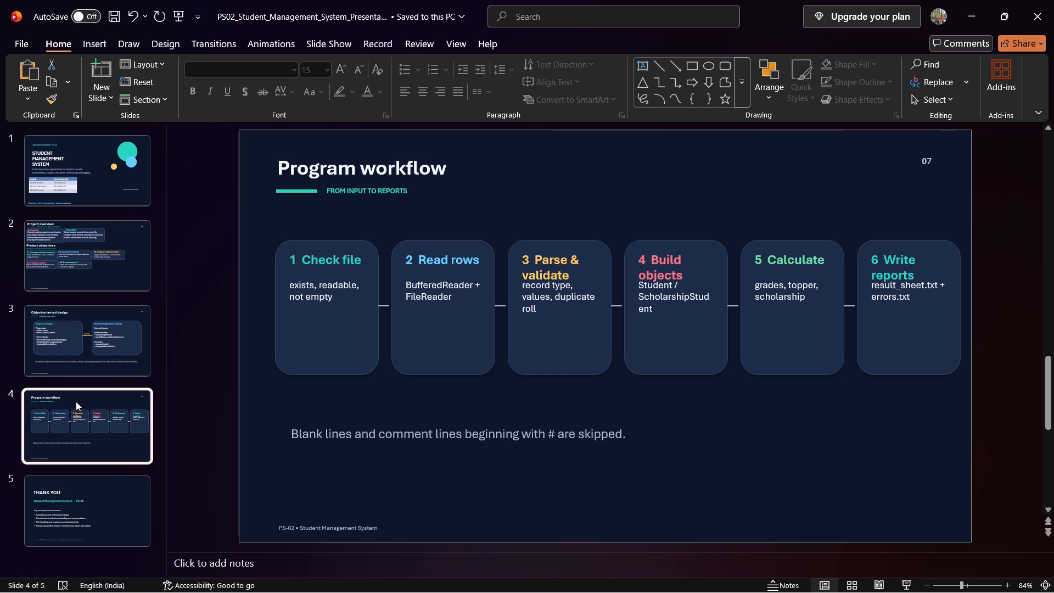
On slide 3, move the Object-oriented design title up toward the slide's upper-left corner.
{"action": "left_click", "coordinate": [93, 360]}
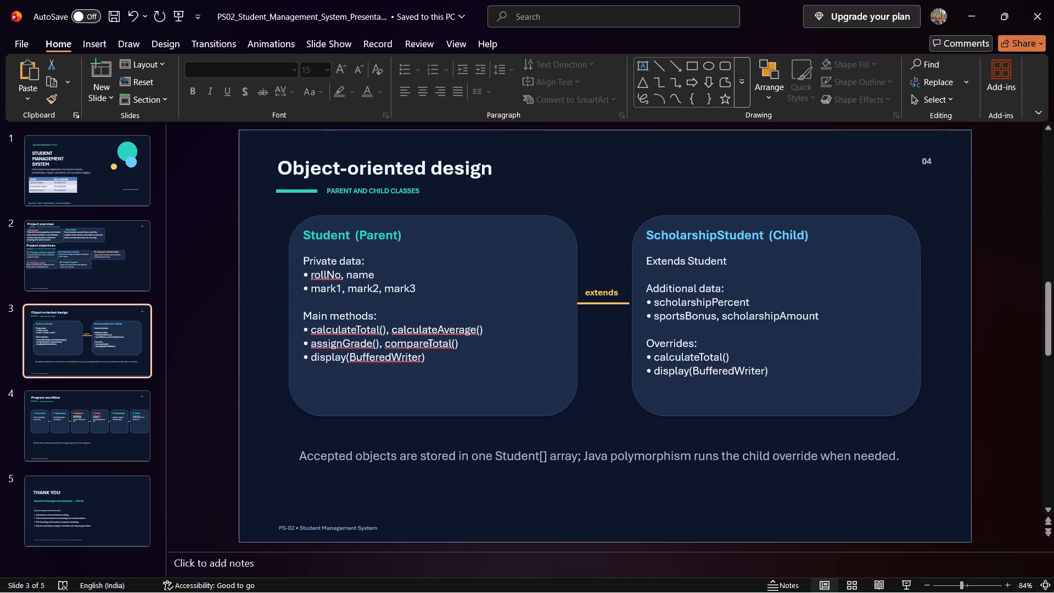
{"action": "left_click", "coordinate": [372, 256]}
{"action": "left_click", "coordinate": [360, 173]}
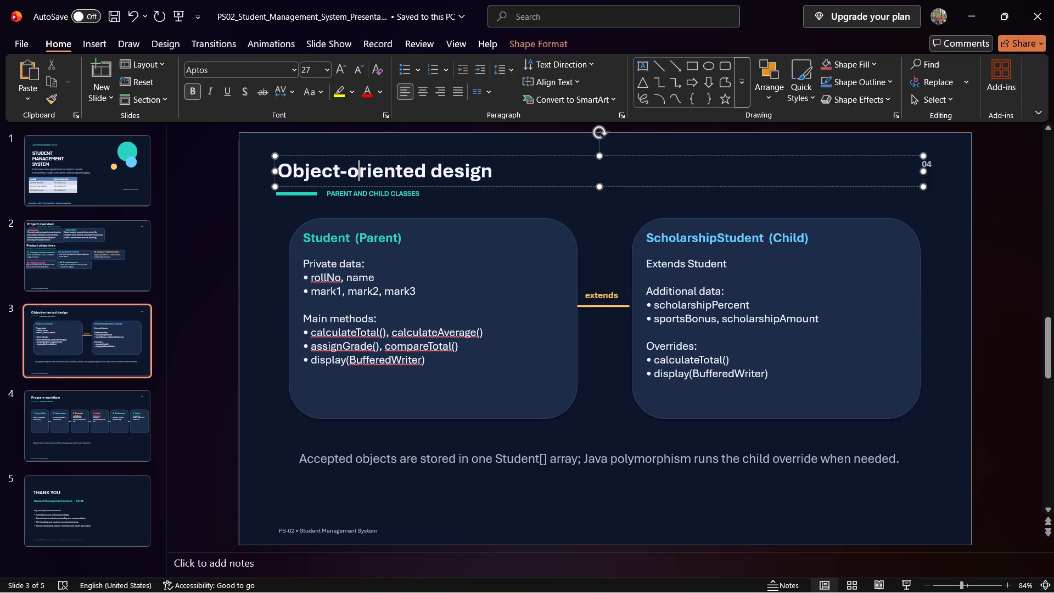
{"action": "left_click_drag", "start_coordinate": [544, 156], "coordinate": [520, 138]}
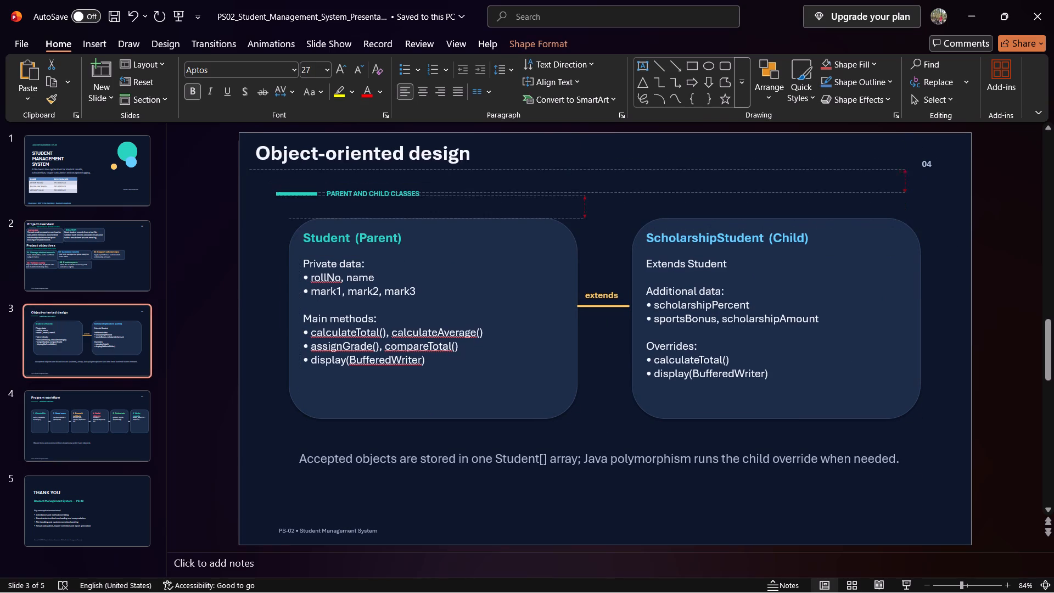
{"action": "left_click_drag", "start_coordinate": [520, 138], "coordinate": [523, 138]}
Move the Parent and child classes subtitle and its teal accent line up directly beneath the Object-oriented design title.
{"action": "left_click", "coordinate": [403, 187]}
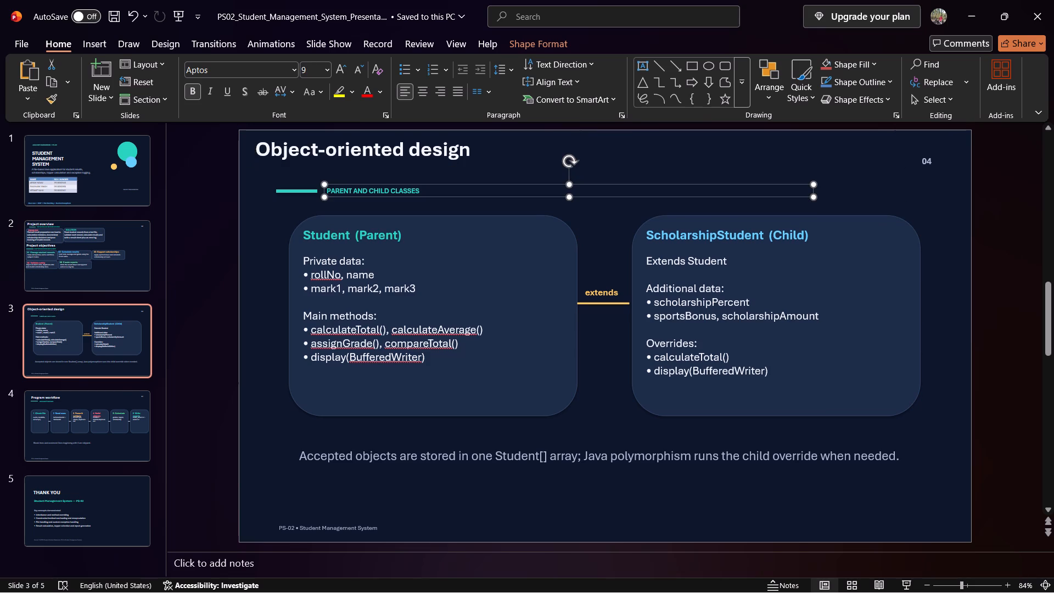
{"action": "left_click_drag", "start_coordinate": [392, 182], "coordinate": [391, 156]}
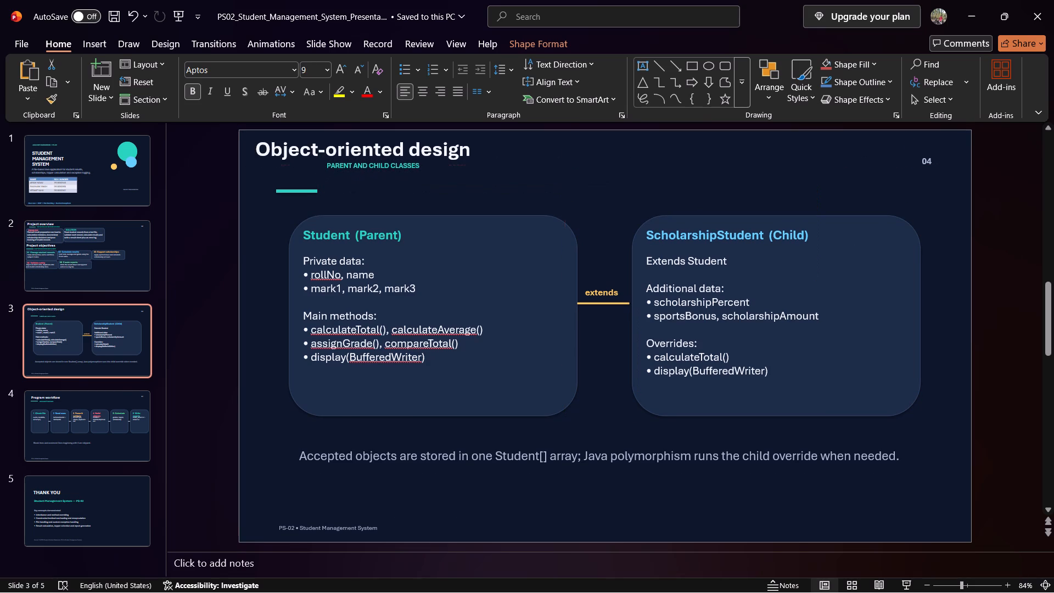
{"action": "left_click_drag", "start_coordinate": [391, 156], "coordinate": [393, 158]}
{"action": "left_click", "coordinate": [304, 191]}
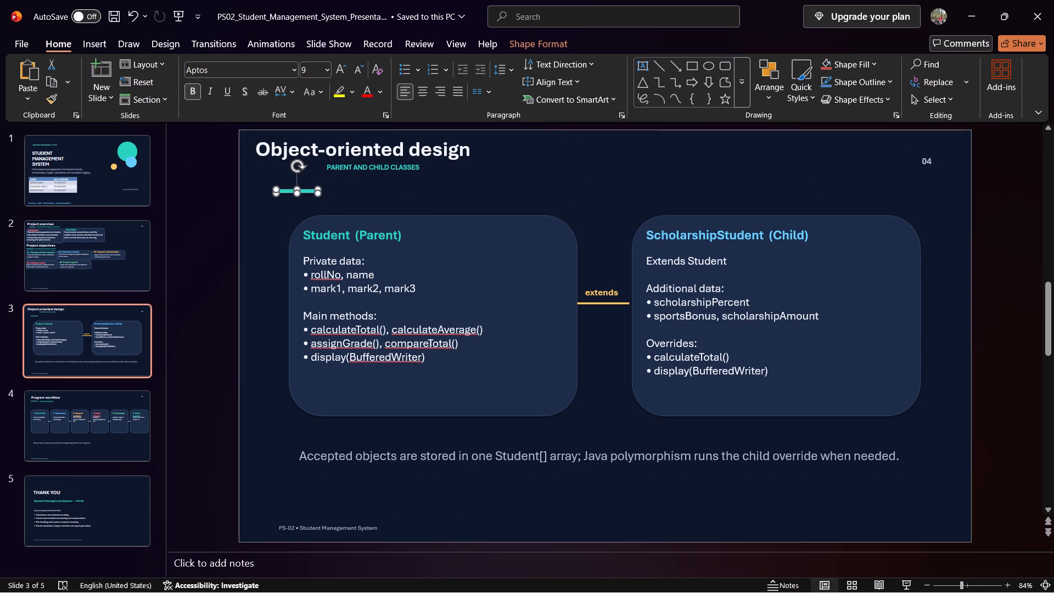
{"action": "left_click_drag", "start_coordinate": [304, 189], "coordinate": [303, 167]}
{"action": "left_click", "coordinate": [303, 167]}
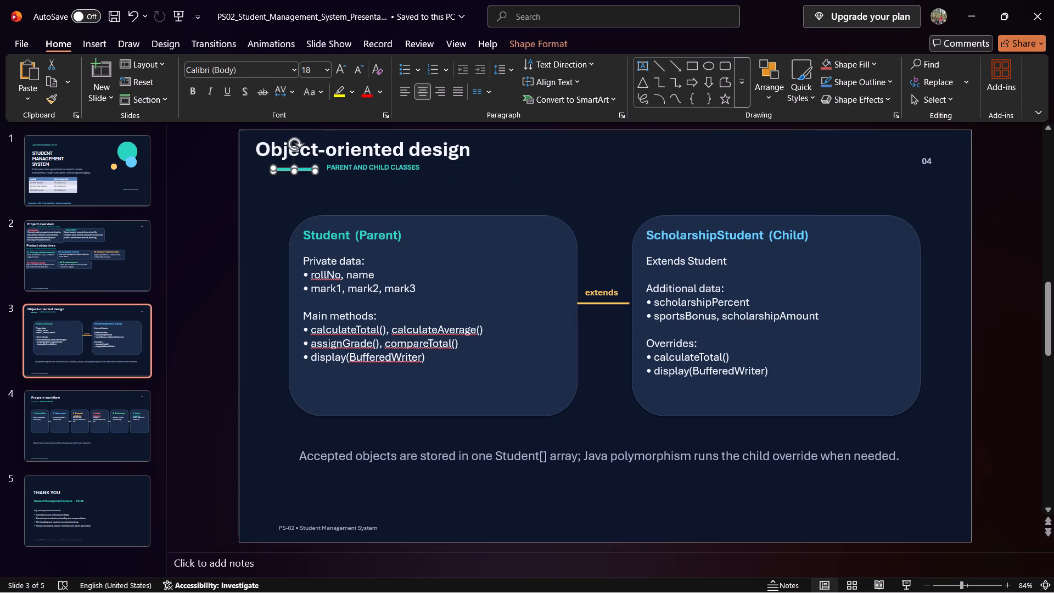
Move the Student (Parent) card background and heading up beneath the subtitle near the slide's left edge, with the heading at the card's top.
{"action": "left_click", "coordinate": [354, 248]}
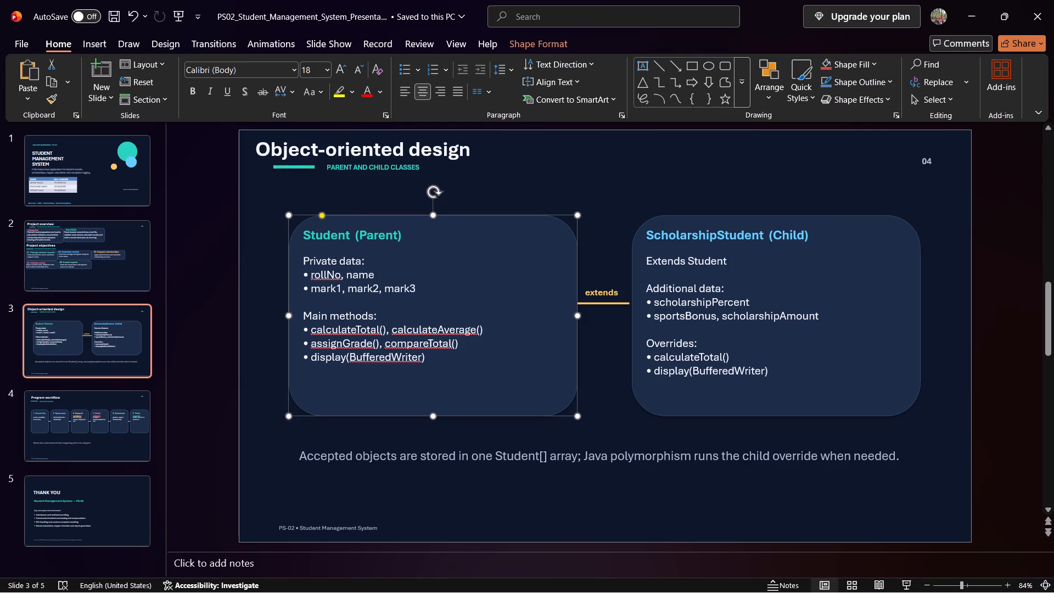
{"action": "left_click_drag", "start_coordinate": [436, 239], "coordinate": [400, 206]}
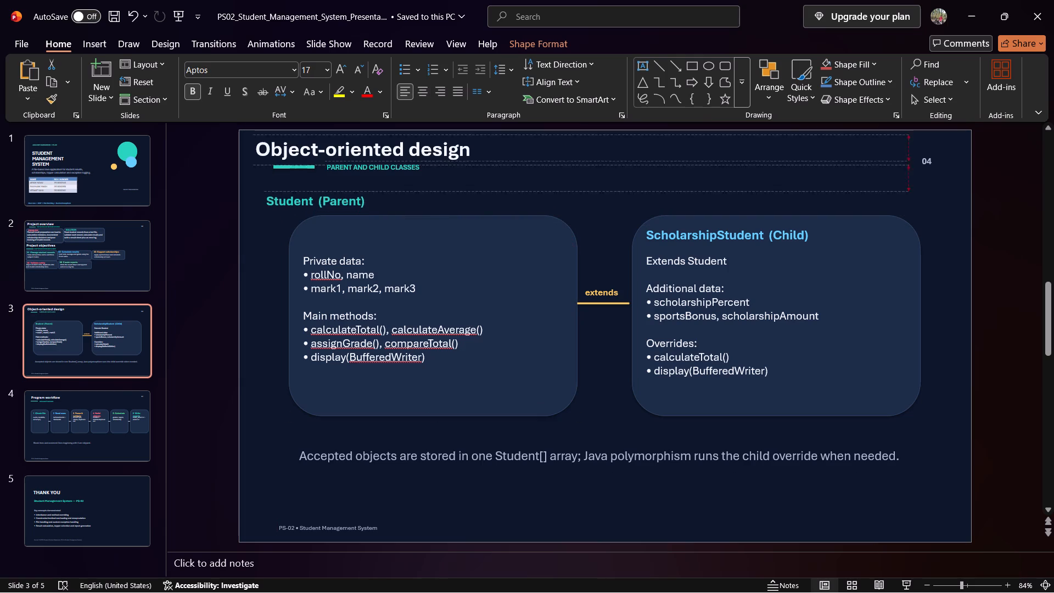
{"action": "left_click_drag", "start_coordinate": [400, 206], "coordinate": [401, 203]}
{"action": "left_click", "coordinate": [408, 226]}
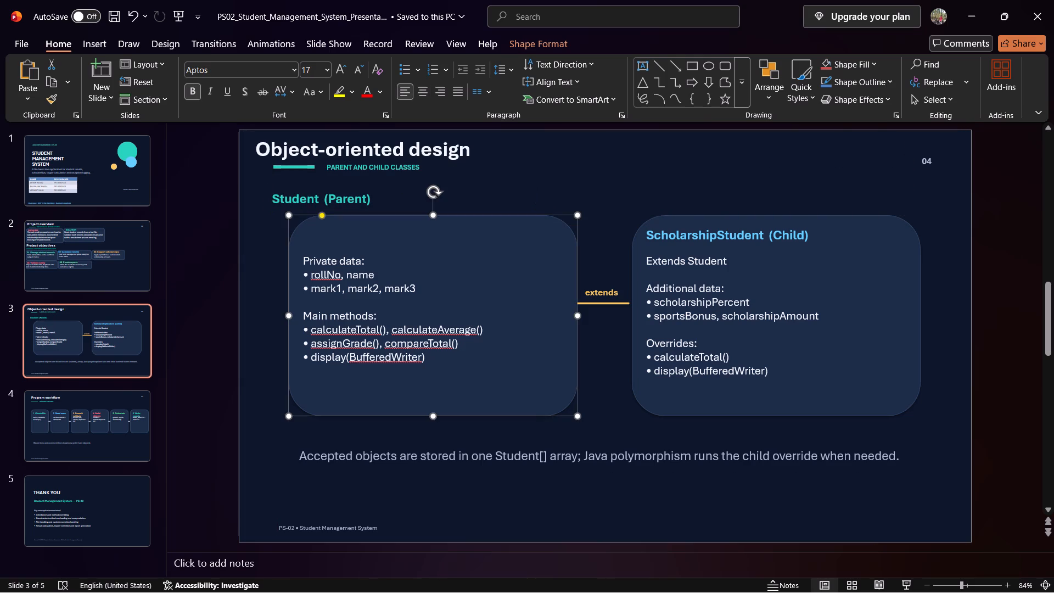
{"action": "left_click_drag", "start_coordinate": [408, 226], "coordinate": [361, 187]}
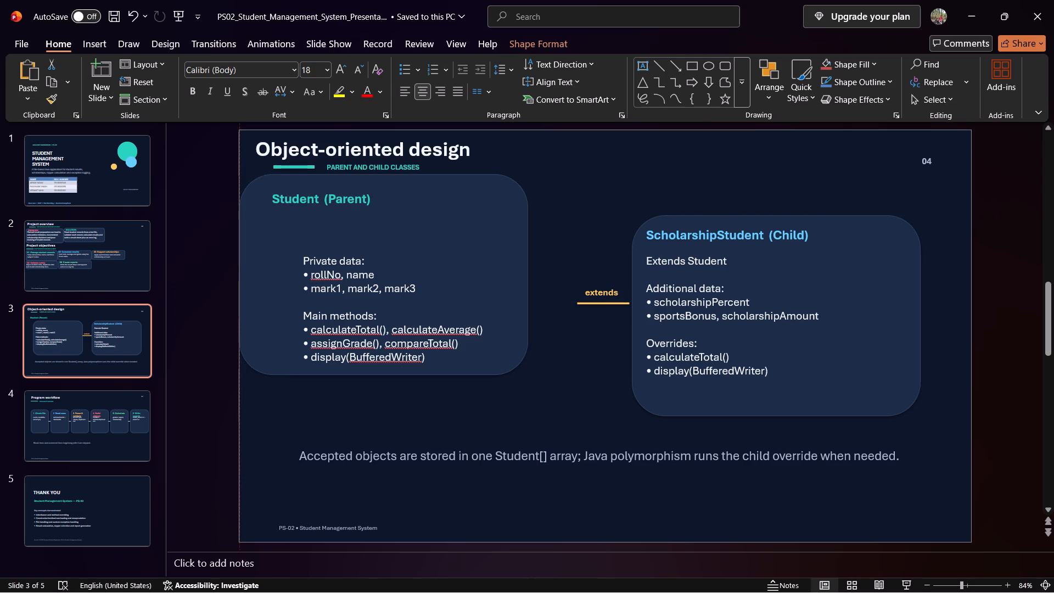
{"action": "left_click_drag", "start_coordinate": [361, 187], "coordinate": [365, 187]}
{"action": "left_click", "coordinate": [356, 198]}
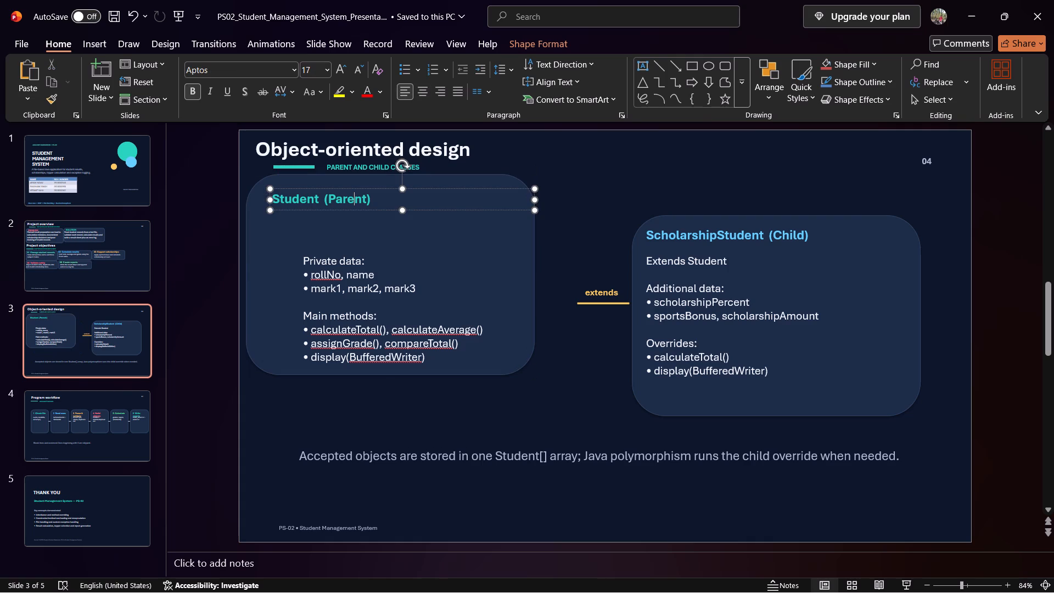
{"action": "left_click", "coordinate": [356, 198]}
{"action": "left_click_drag", "start_coordinate": [367, 191], "coordinate": [354, 181]}
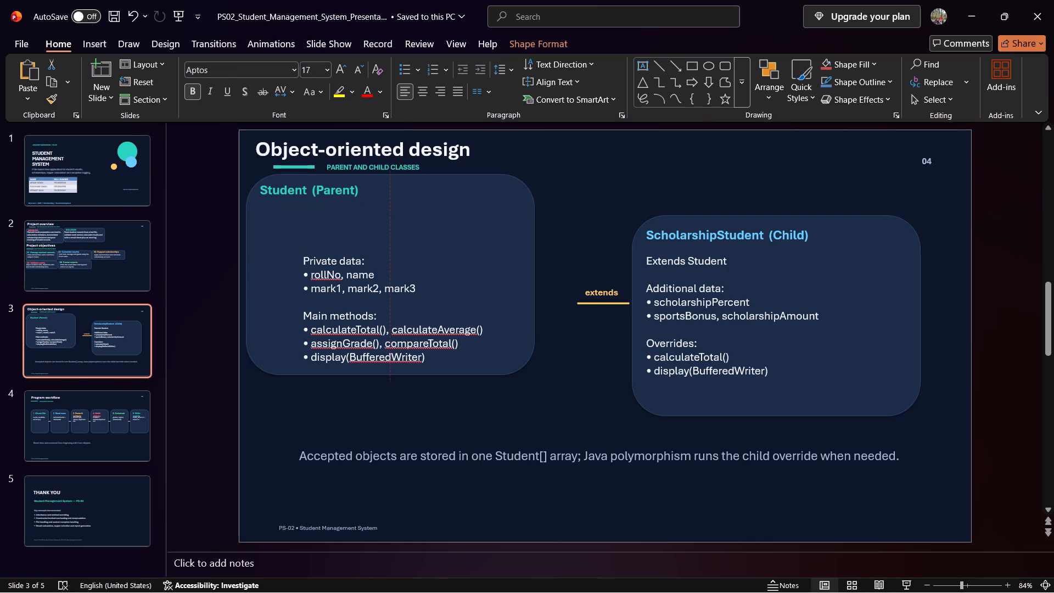
{"action": "left_click_drag", "start_coordinate": [354, 181], "coordinate": [363, 180]}
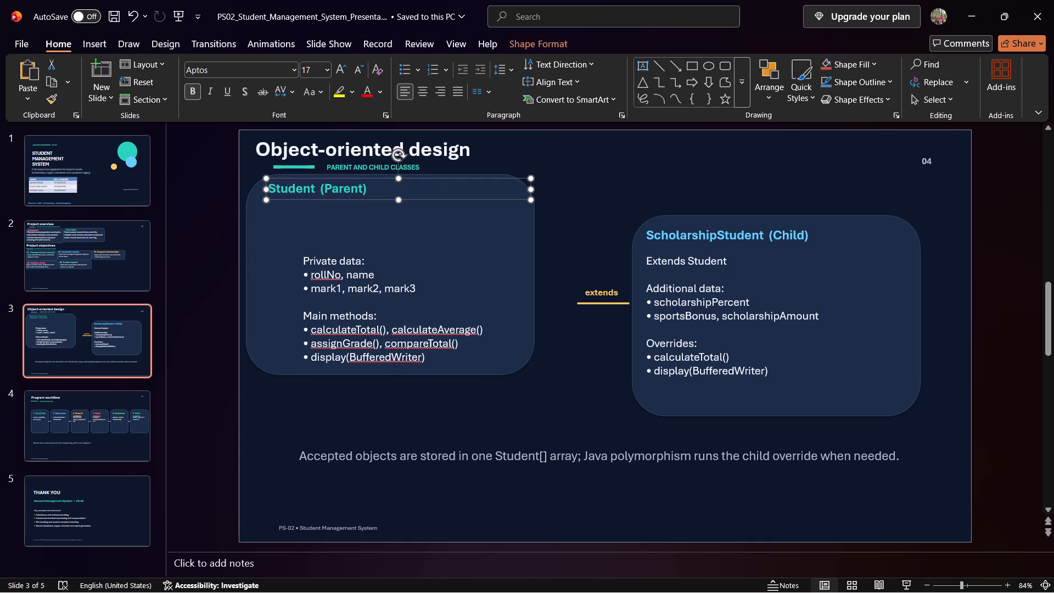
Move the private data and main methods text directly beneath the Student (Parent) heading.
{"action": "left_click", "coordinate": [350, 256]}
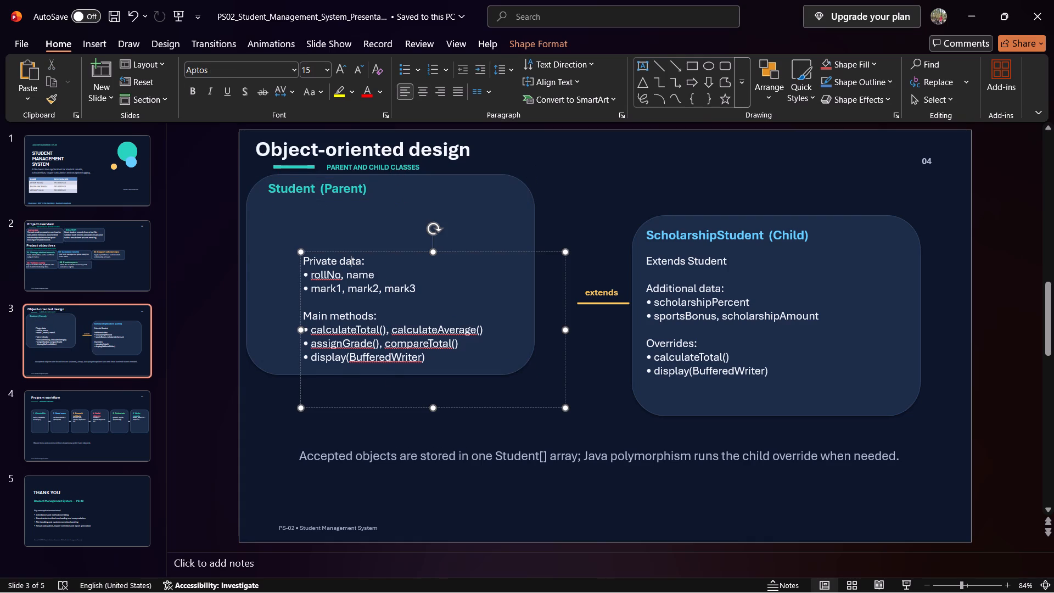
{"action": "left_click_drag", "start_coordinate": [410, 251], "coordinate": [374, 197]}
Shrink the Student (Parent) card background from its lower-right corner to fit closely around its text.
{"action": "left_click", "coordinate": [515, 370]}
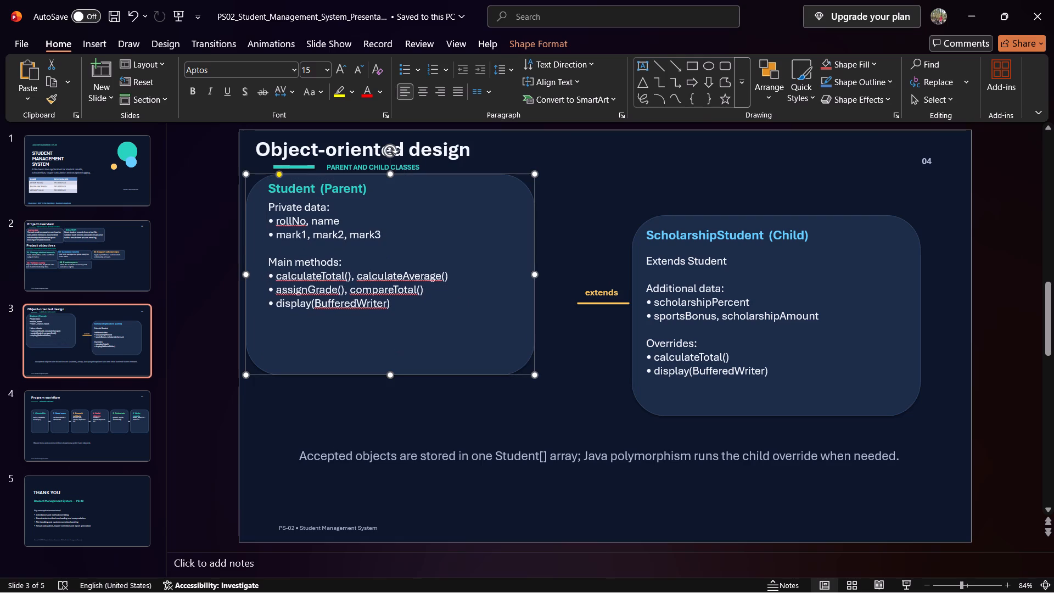
{"action": "left_click", "coordinate": [540, 377]}
{"action": "left_click", "coordinate": [512, 351]}
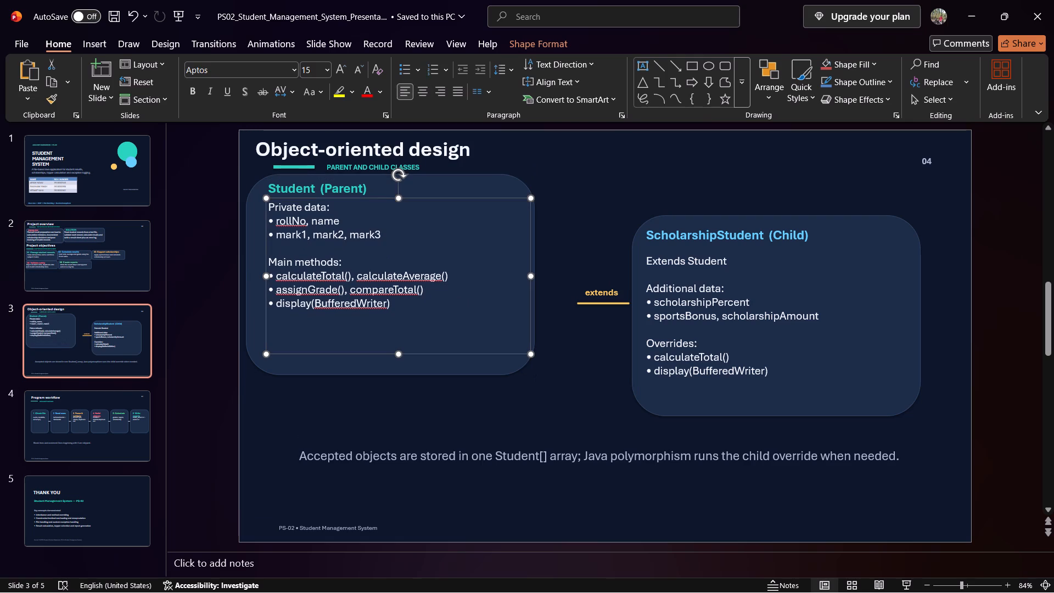
{"action": "left_click", "coordinate": [508, 371]}
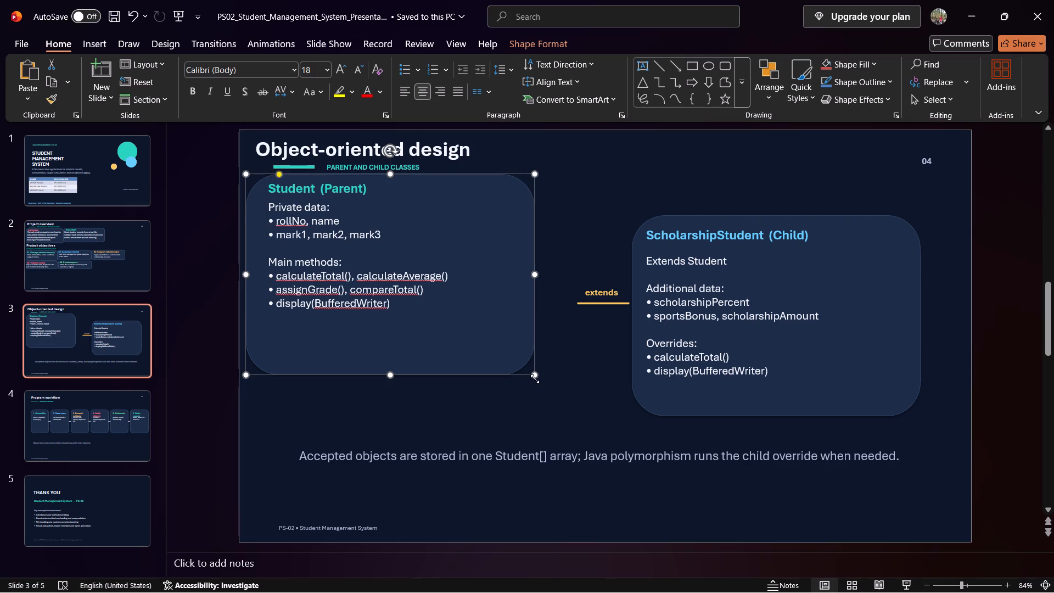
{"action": "left_click_drag", "start_coordinate": [535, 379], "coordinate": [470, 328]}
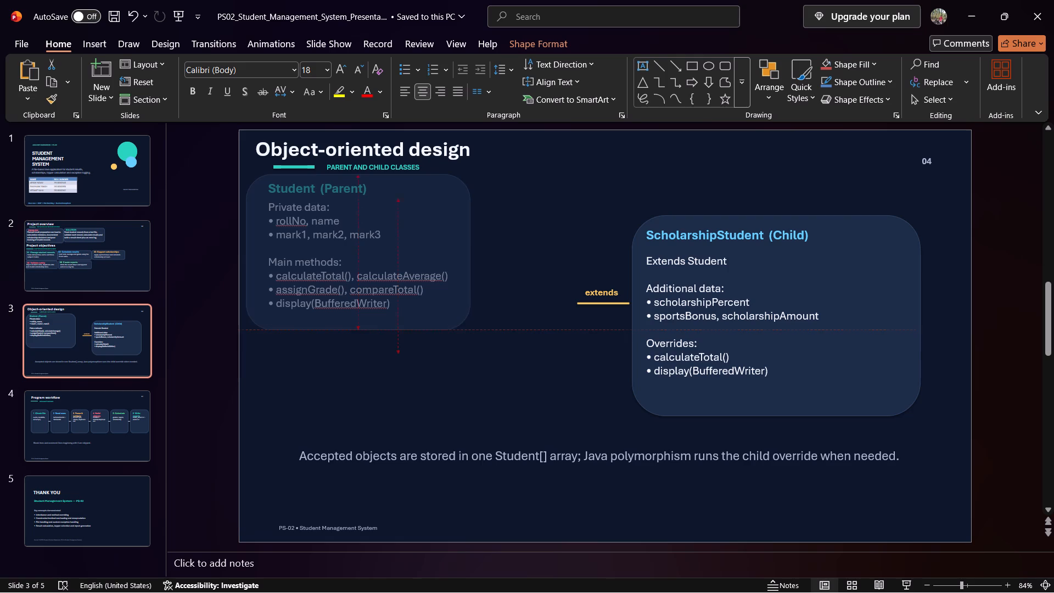
{"action": "left_click_drag", "start_coordinate": [470, 328], "coordinate": [470, 323]}
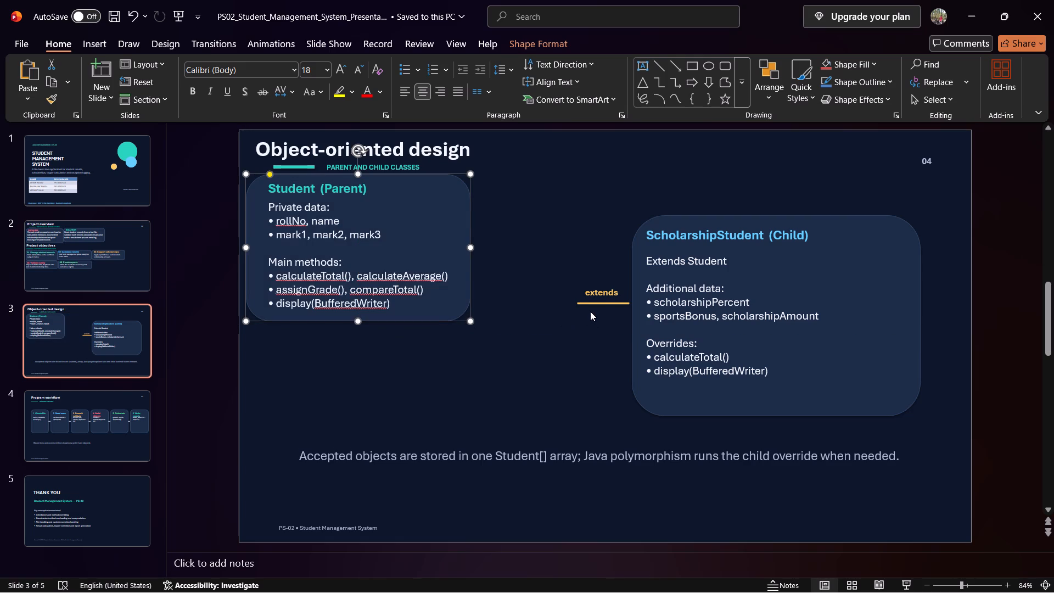
Move the extends label up next to the right edge of the Student (Parent) card.
{"action": "left_click", "coordinate": [595, 295]}
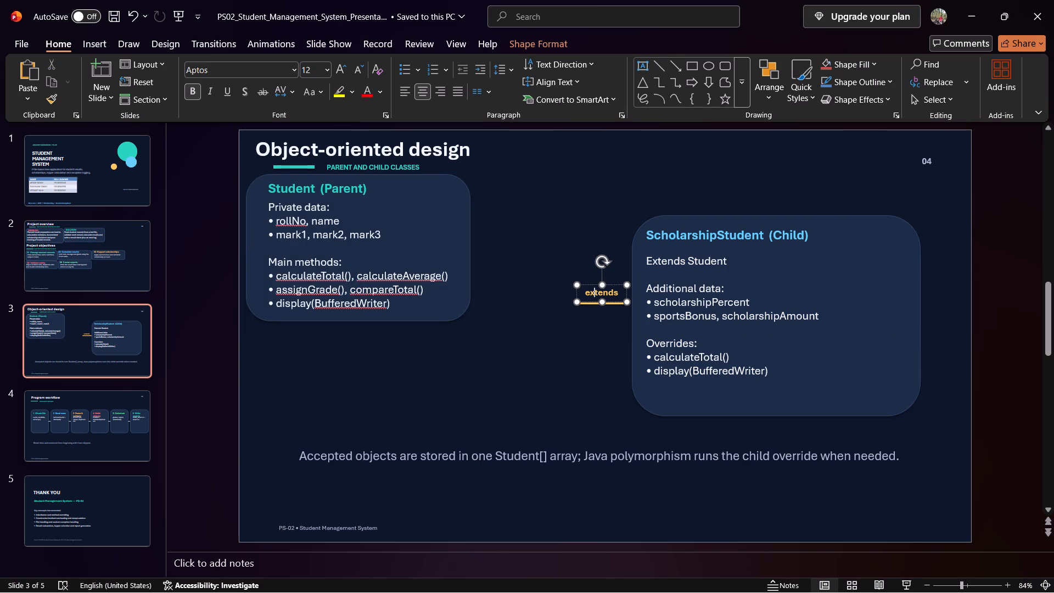
{"action": "left_click_drag", "start_coordinate": [596, 286], "coordinate": [493, 222]}
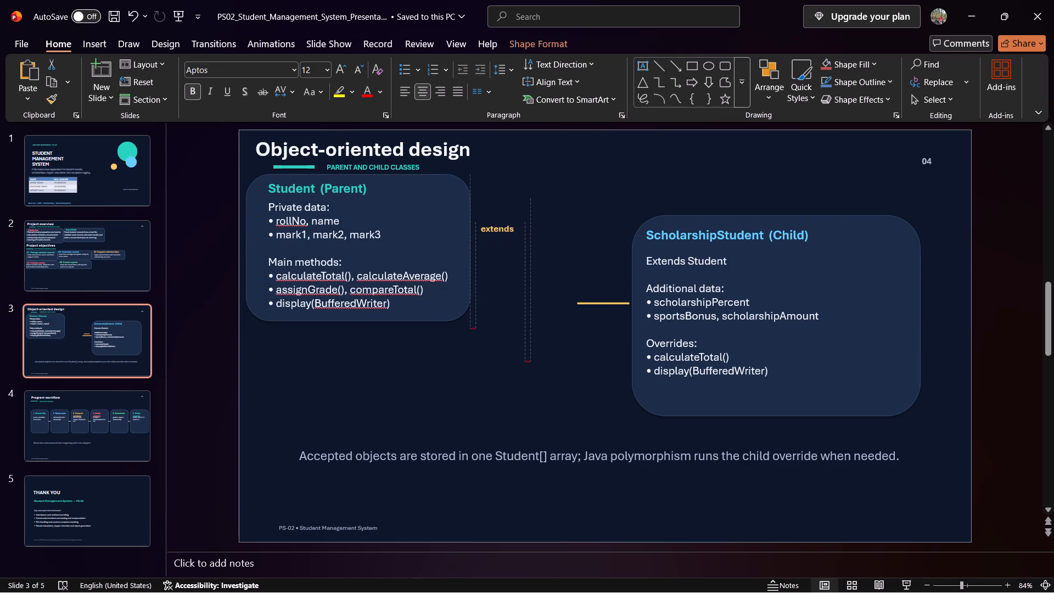
{"action": "left_click_drag", "start_coordinate": [493, 222], "coordinate": [492, 222]}
Move the yellow connector line directly beneath the extends label, between the Student (Parent) and ScholarshipStudent (Child) cards.
{"action": "left_click", "coordinate": [596, 304]}
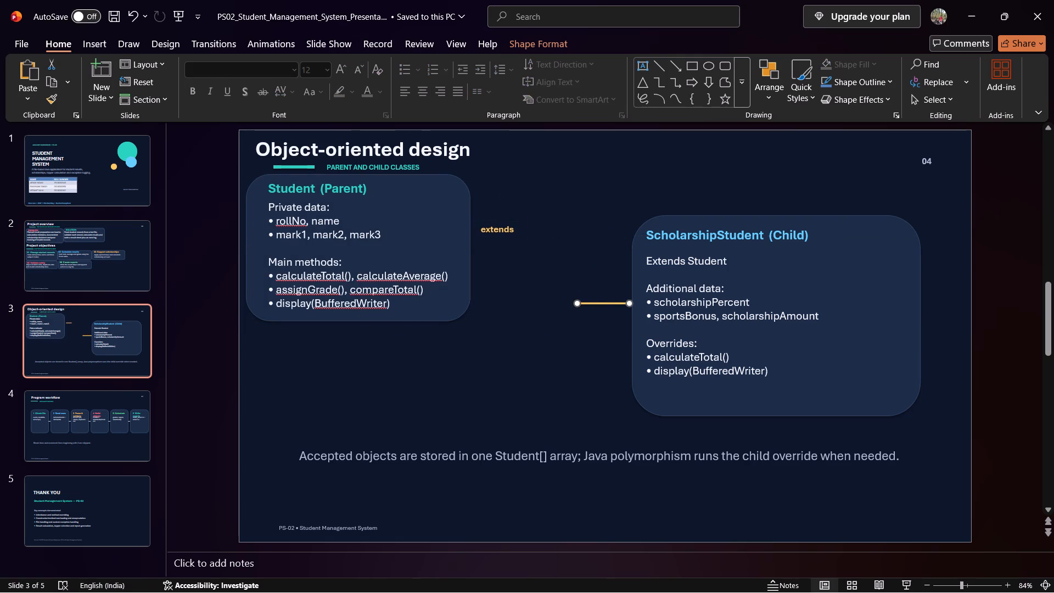
{"action": "left_click", "coordinate": [597, 307]}
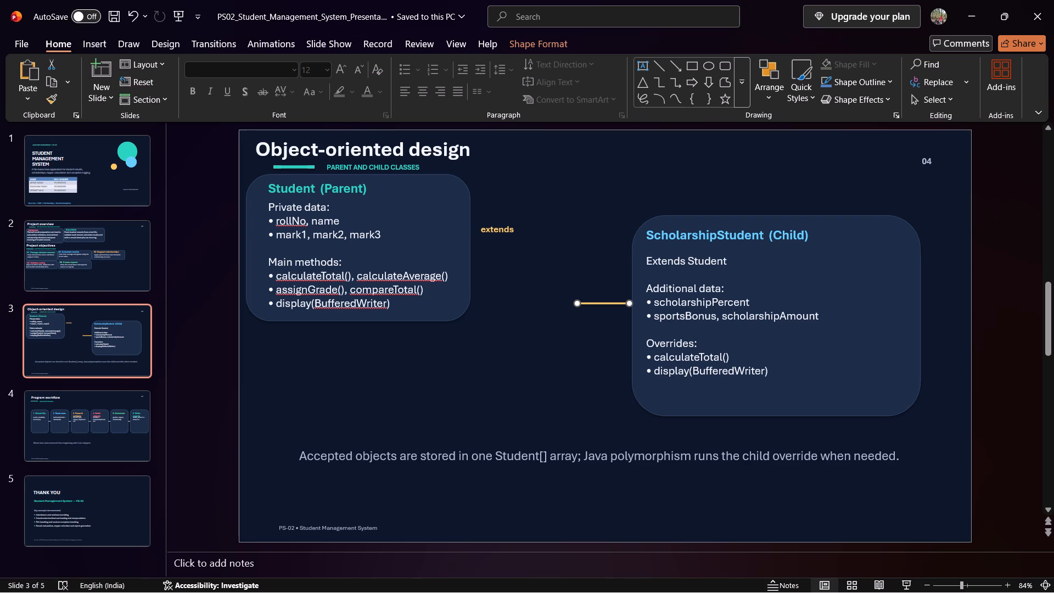
{"action": "left_click_drag", "start_coordinate": [597, 306], "coordinate": [499, 244]}
Move the ScholarshipStudent (Child) card background and heading up beside the connector line, with the heading near the card's top.
{"action": "left_click", "coordinate": [751, 275]}
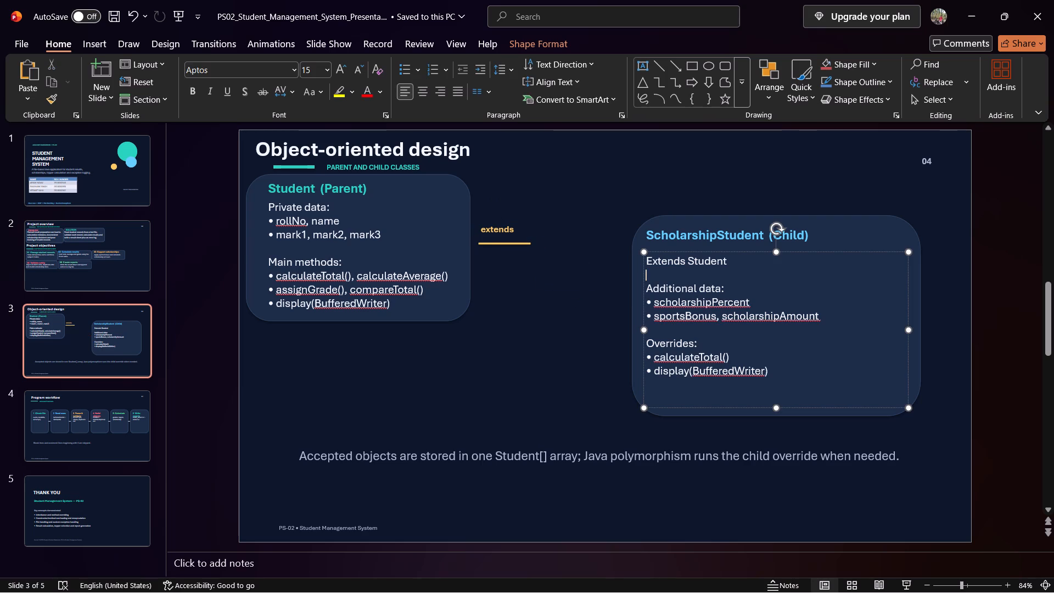
{"action": "left_click_drag", "start_coordinate": [845, 221], "coordinate": [787, 202]}
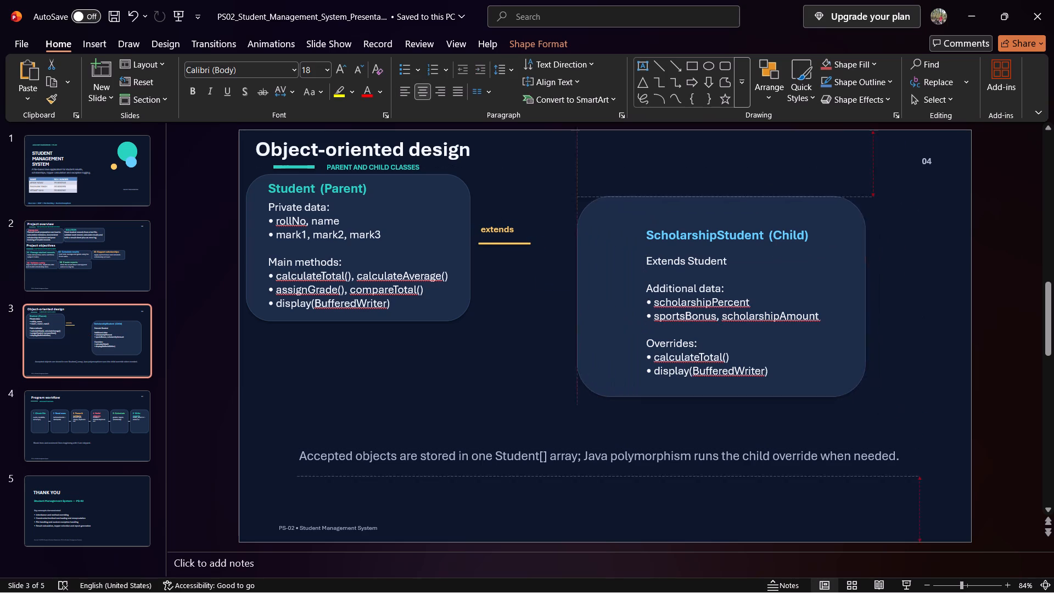
{"action": "left_click_drag", "start_coordinate": [787, 202], "coordinate": [745, 166]}
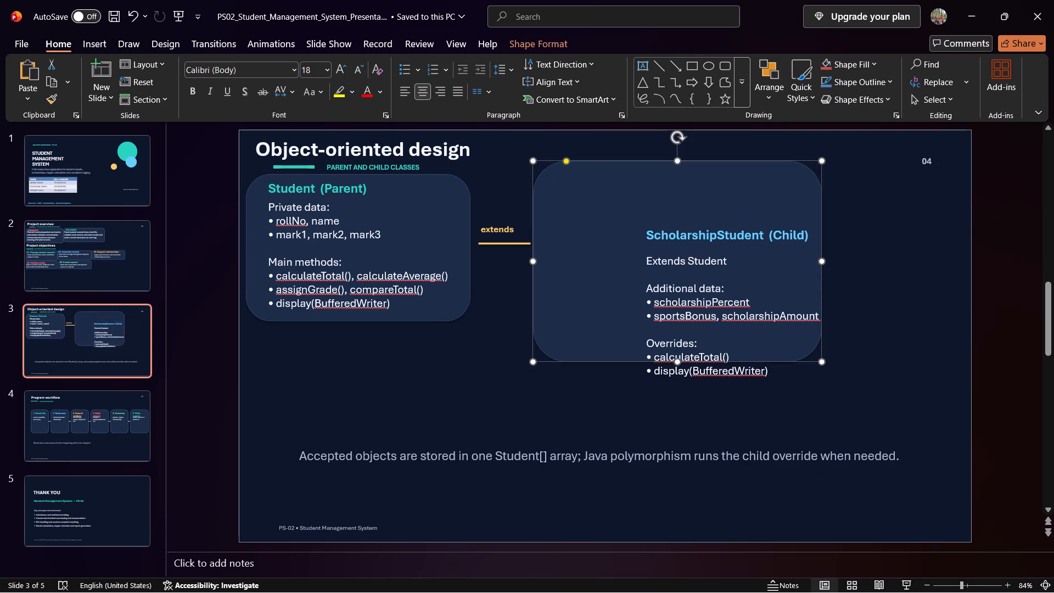
{"action": "left_click", "coordinate": [751, 233]}
{"action": "left_click_drag", "start_coordinate": [747, 226], "coordinate": [673, 189]}
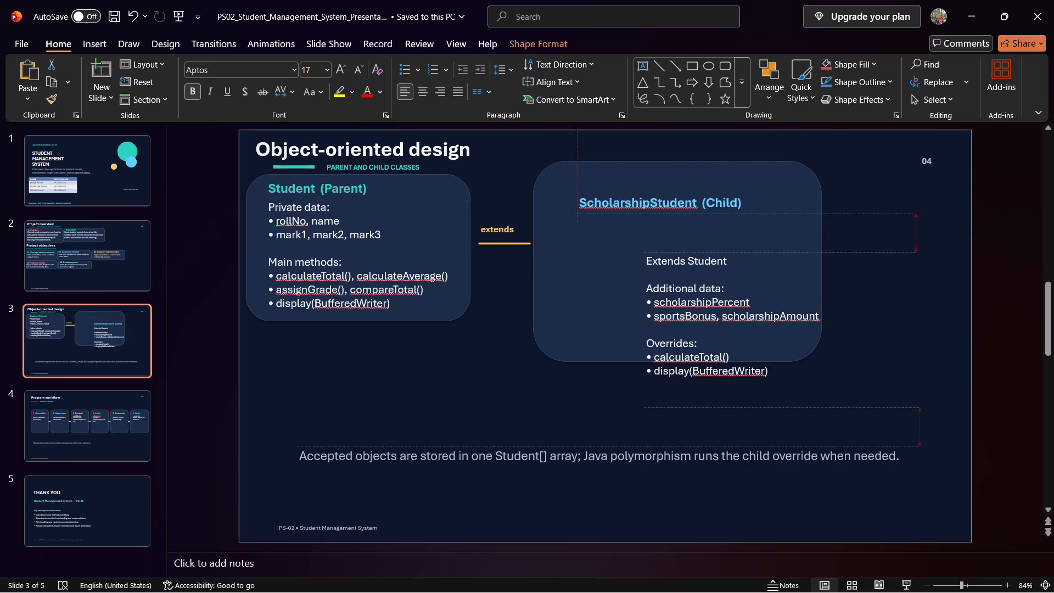
{"action": "left_click_drag", "start_coordinate": [673, 189], "coordinate": [644, 179]}
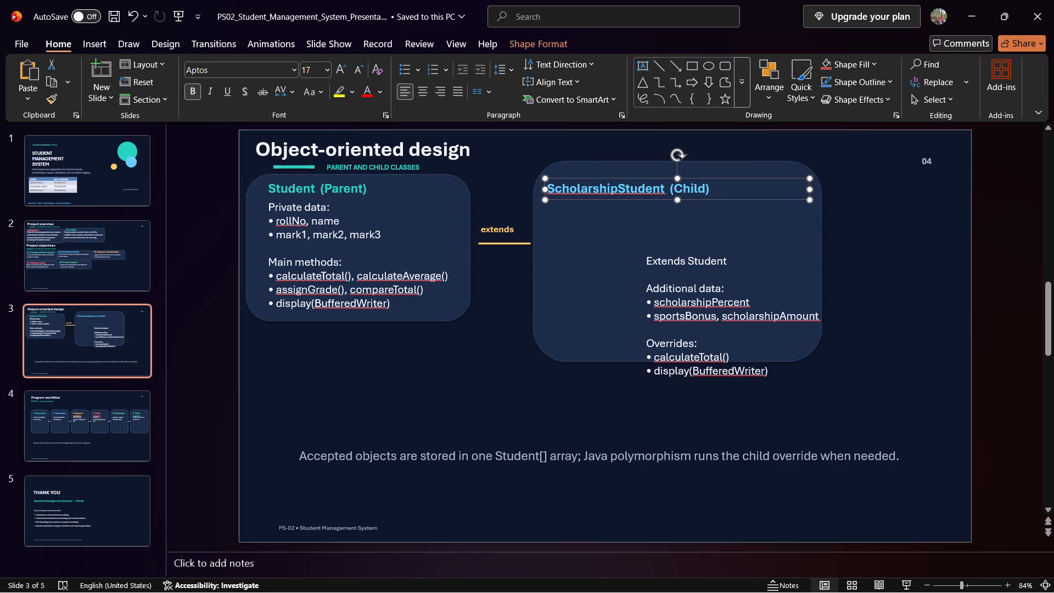
Move the Extends Student, additional data and overrides text directly beneath the ScholarshipStudent (Child) heading.
{"action": "left_click", "coordinate": [682, 266]}
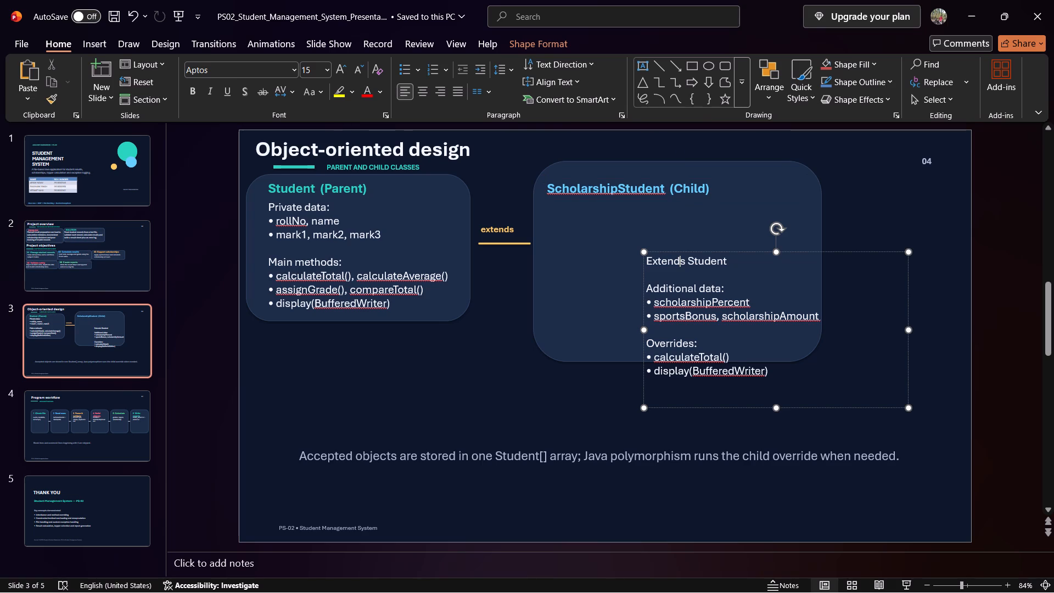
{"action": "left_click_drag", "start_coordinate": [750, 254], "coordinate": [650, 202]}
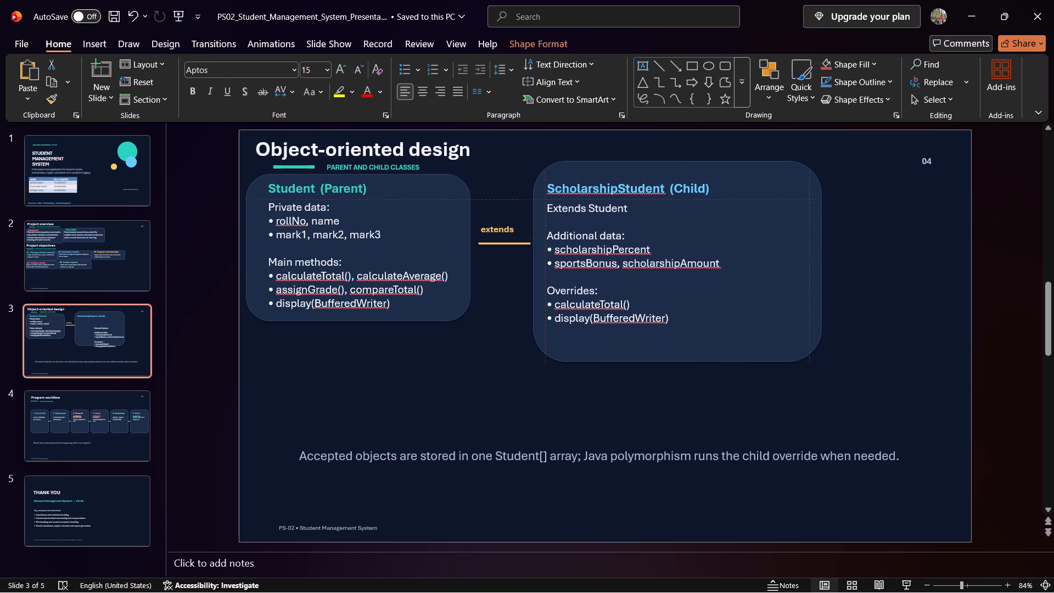
{"action": "left_click_drag", "start_coordinate": [650, 202], "coordinate": [646, 198]}
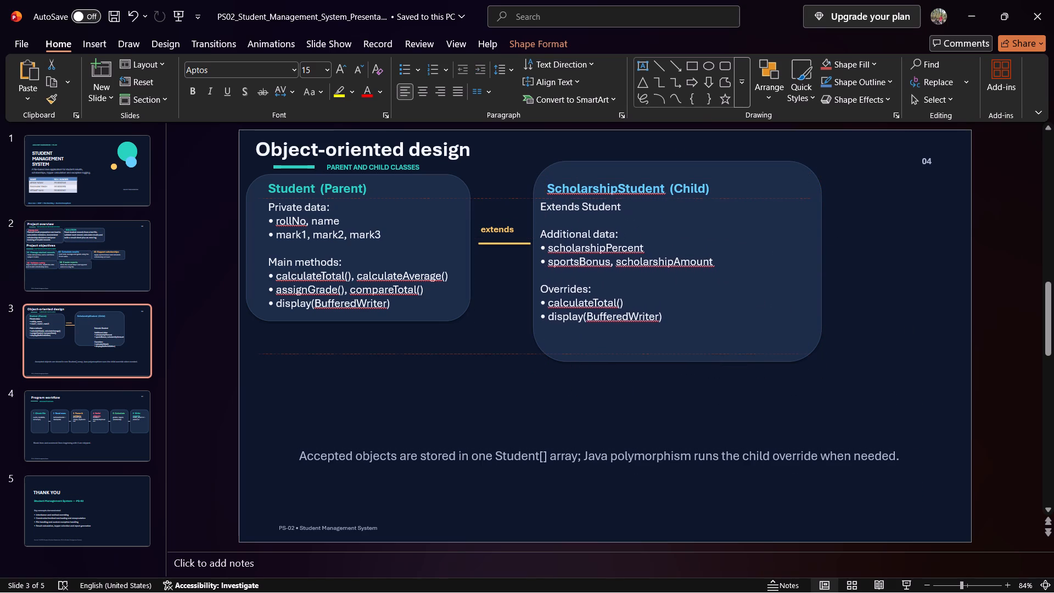
{"action": "left_click_drag", "start_coordinate": [646, 198], "coordinate": [646, 198]}
Shrink the ScholarshipStudent (Child) card background from its lower-right corner to fit closely around its text.
{"action": "left_click", "coordinate": [810, 320]}
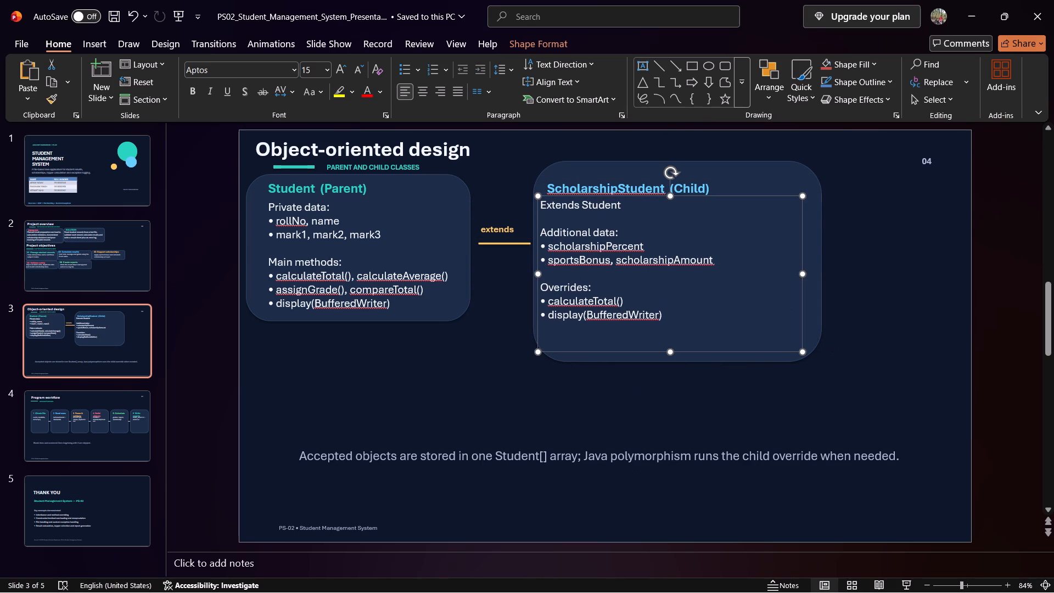
{"action": "left_click_drag", "start_coordinate": [822, 363], "coordinate": [781, 342]}
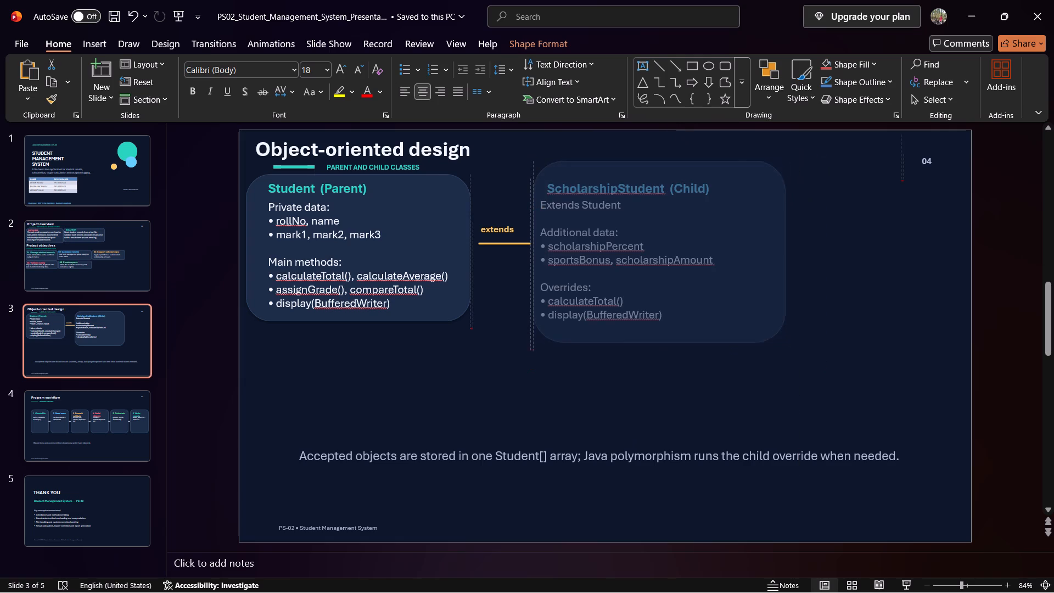
{"action": "left_click_drag", "start_coordinate": [781, 342], "coordinate": [739, 332]}
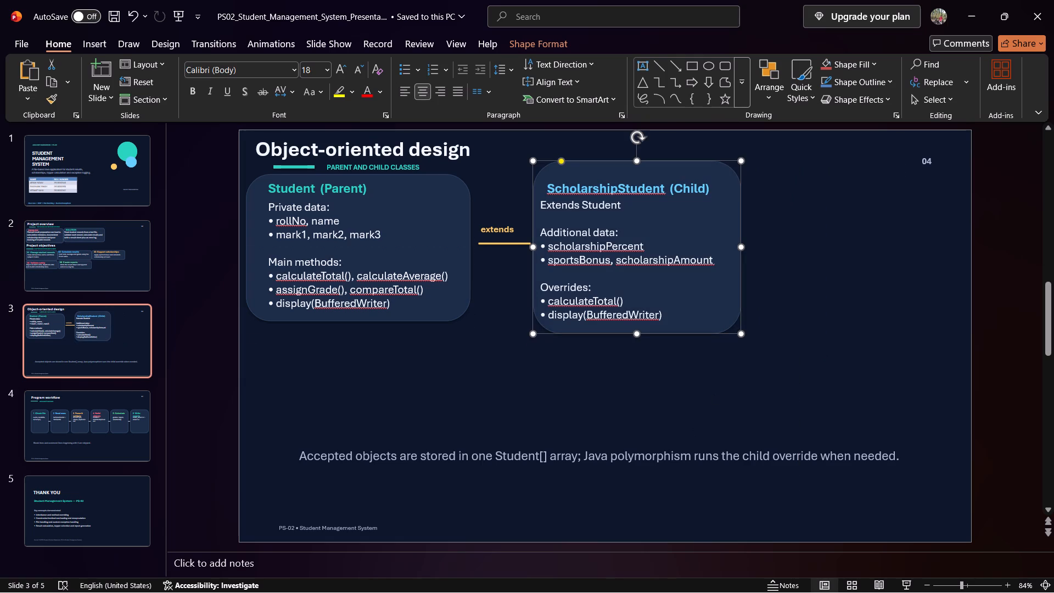
Move the Accepted objects note up directly beneath the two cards, aligned with the Student (Parent) card's left edge.
{"action": "left_click", "coordinate": [674, 460]}
{"action": "left_click_drag", "start_coordinate": [674, 460], "coordinate": [597, 449]}
{"action": "left_click", "coordinate": [597, 449]}
{"action": "left_click_drag", "start_coordinate": [597, 445], "coordinate": [537, 376]}
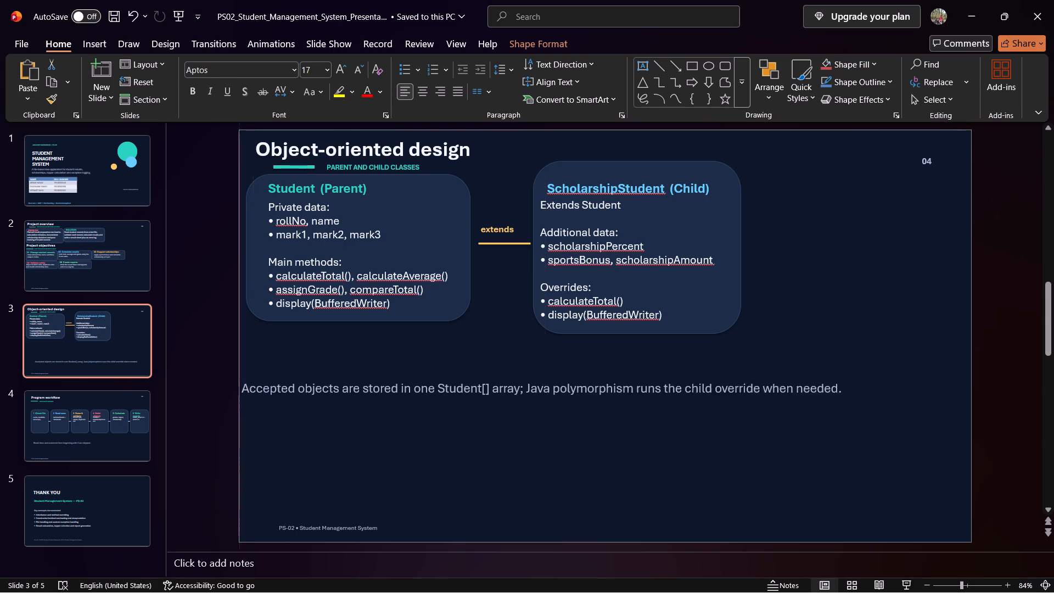
{"action": "left_click_drag", "start_coordinate": [537, 376], "coordinate": [535, 335]}
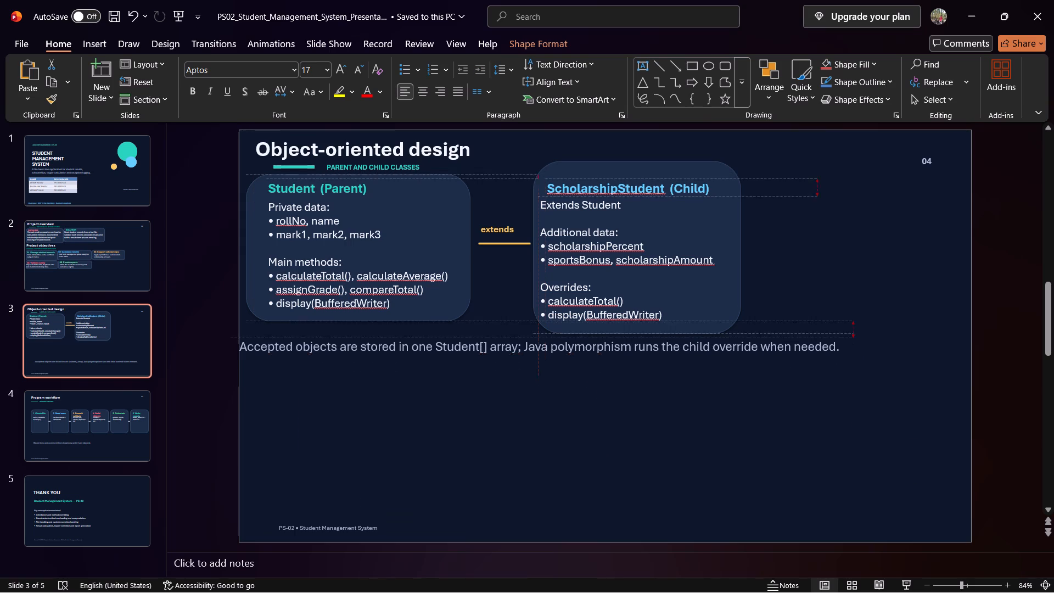
{"action": "left_click_drag", "start_coordinate": [535, 335], "coordinate": [543, 333]}
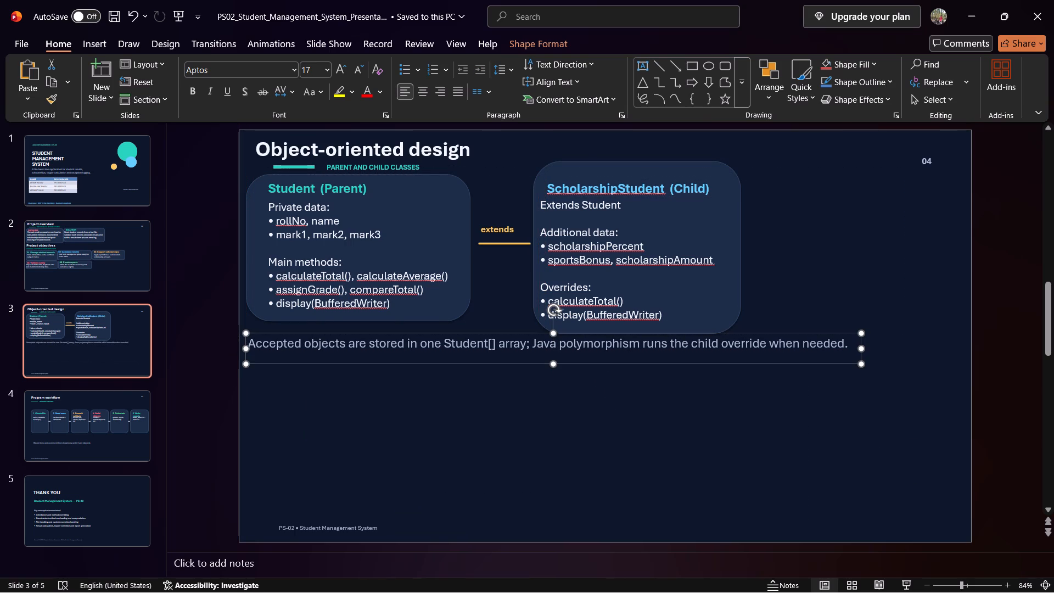
Lower the ScholarshipStudent (Child) card background's top edge to about level with the Student (Parent) card's top.
{"action": "left_click", "coordinate": [682, 213]}
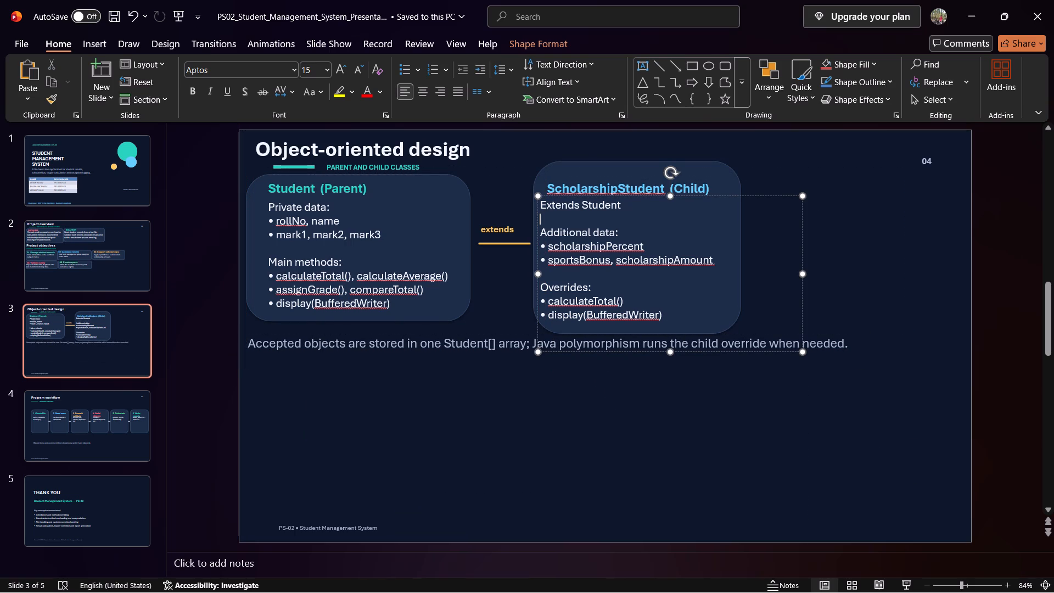
{"action": "left_click", "coordinate": [700, 169]}
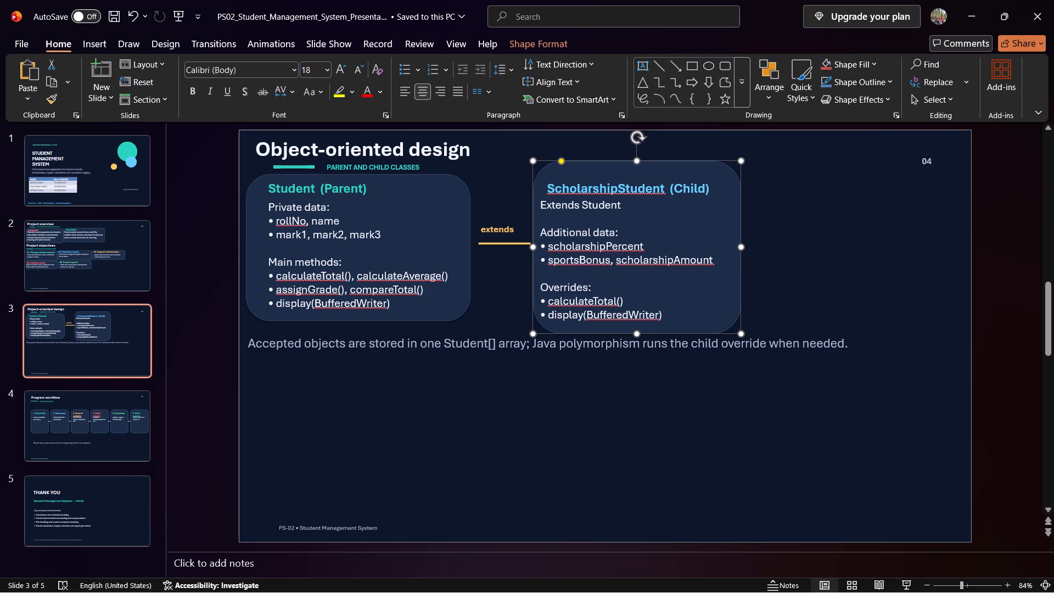
{"action": "left_click_drag", "start_coordinate": [636, 160], "coordinate": [635, 166]}
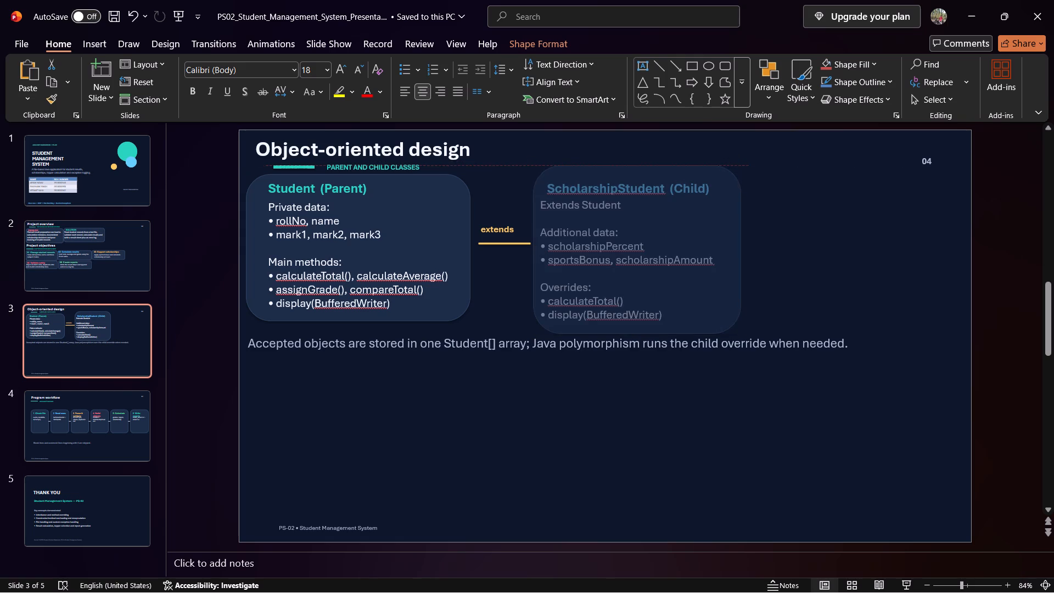
{"action": "left_click_drag", "start_coordinate": [635, 166], "coordinate": [633, 172]}
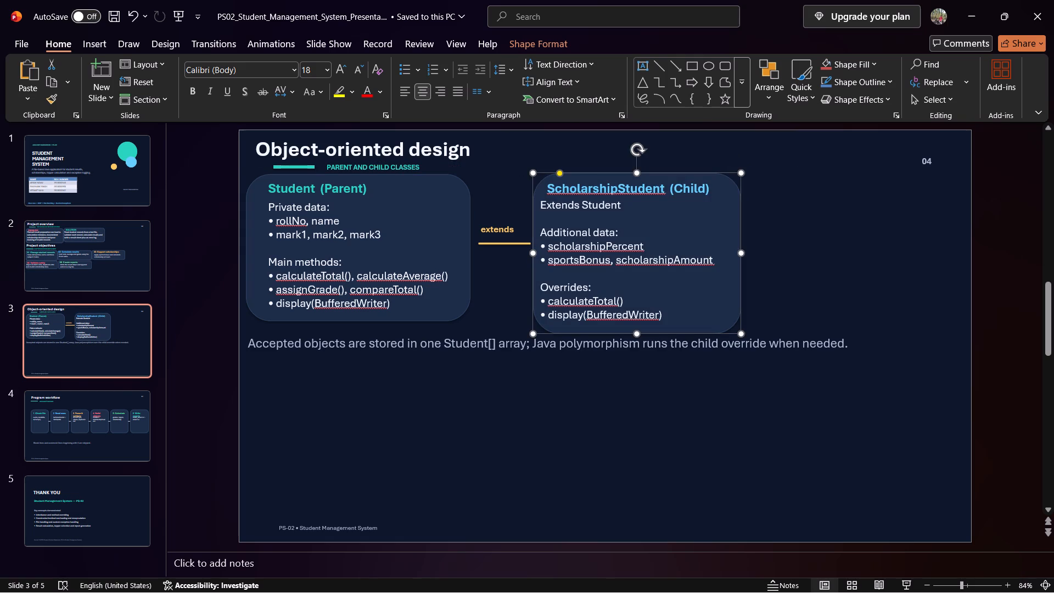
Nudge the ScholarshipStudent (Child) card background up to leave a gap above the Accepted objects note.
{"action": "left_click", "coordinate": [666, 219]}
{"action": "left_click", "coordinate": [646, 178]}
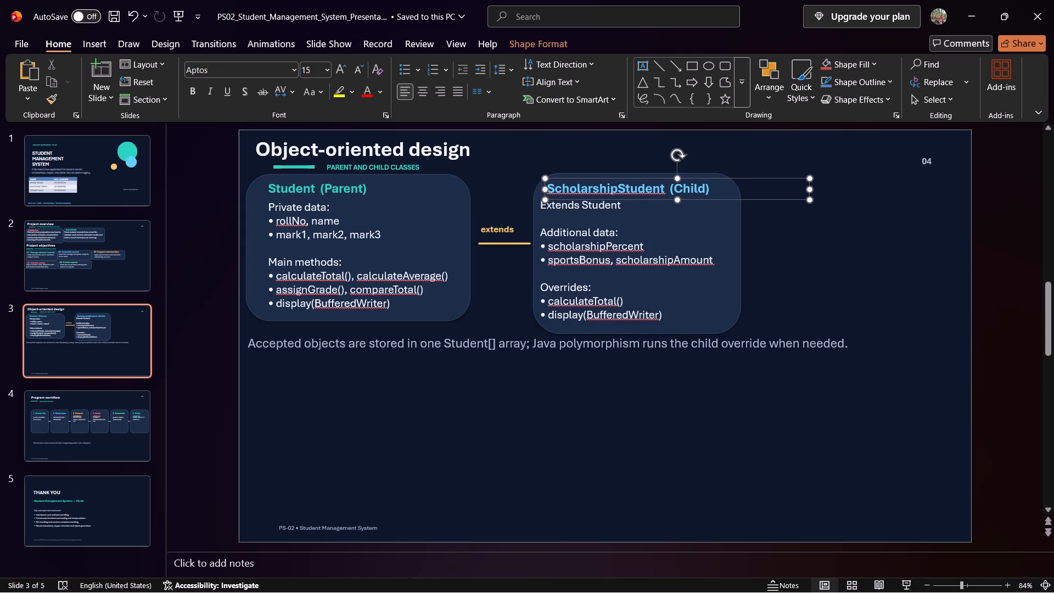
{"action": "left_click", "coordinate": [663, 231]}
{"action": "left_click", "coordinate": [663, 231]}
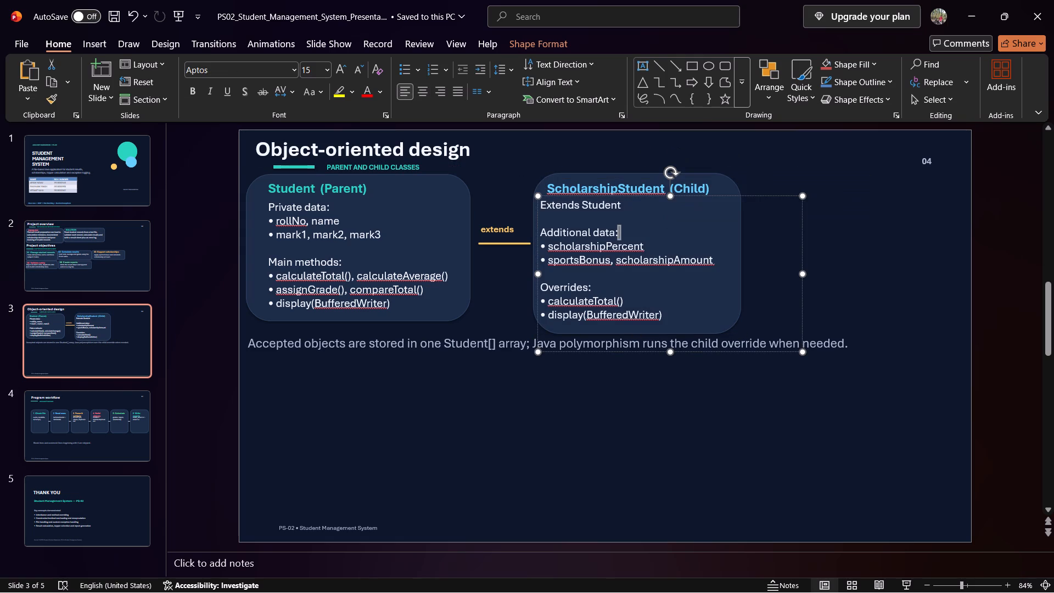
{"action": "left_click_drag", "start_coordinate": [627, 178], "coordinate": [618, 167]}
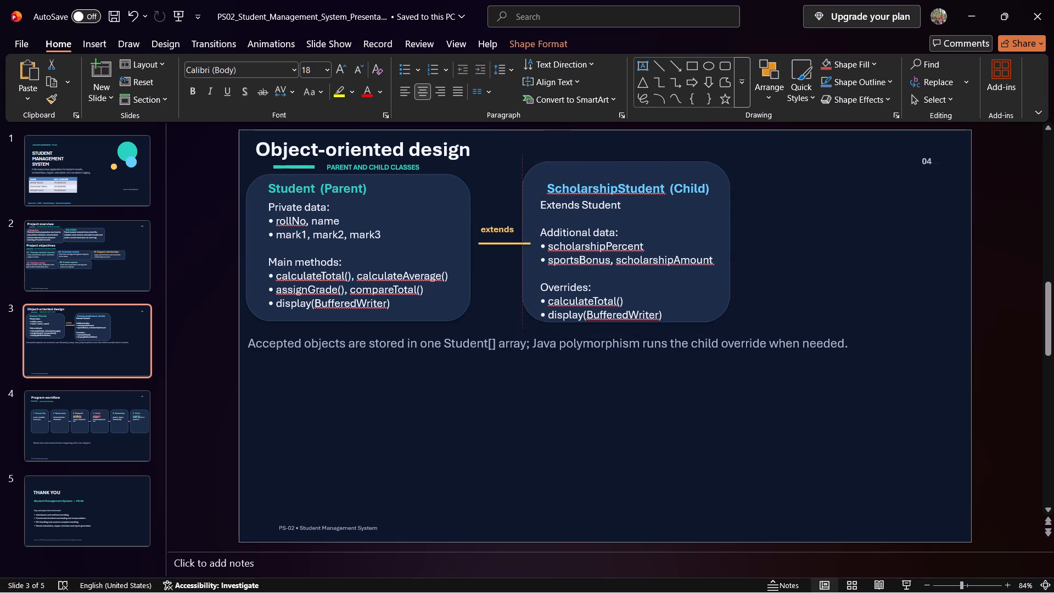
{"action": "left_click_drag", "start_coordinate": [618, 167], "coordinate": [627, 167]}
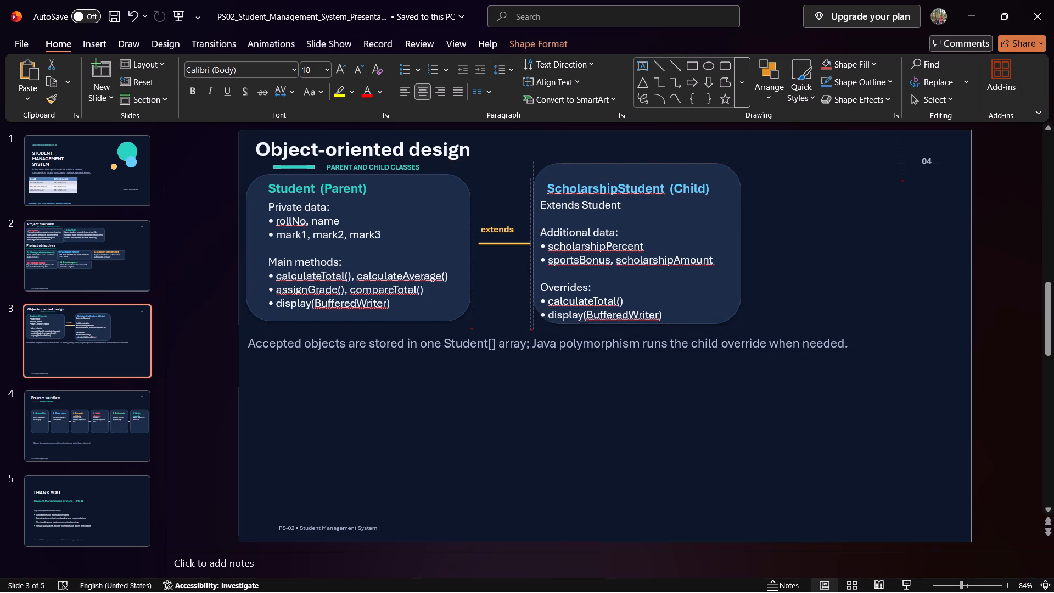
{"action": "left_click_drag", "start_coordinate": [627, 167], "coordinate": [627, 168]}
Shift the ScholarshipStudent (Child) heading and its body text up to sit inside the repositioned card.
{"action": "left_click", "coordinate": [621, 188]}
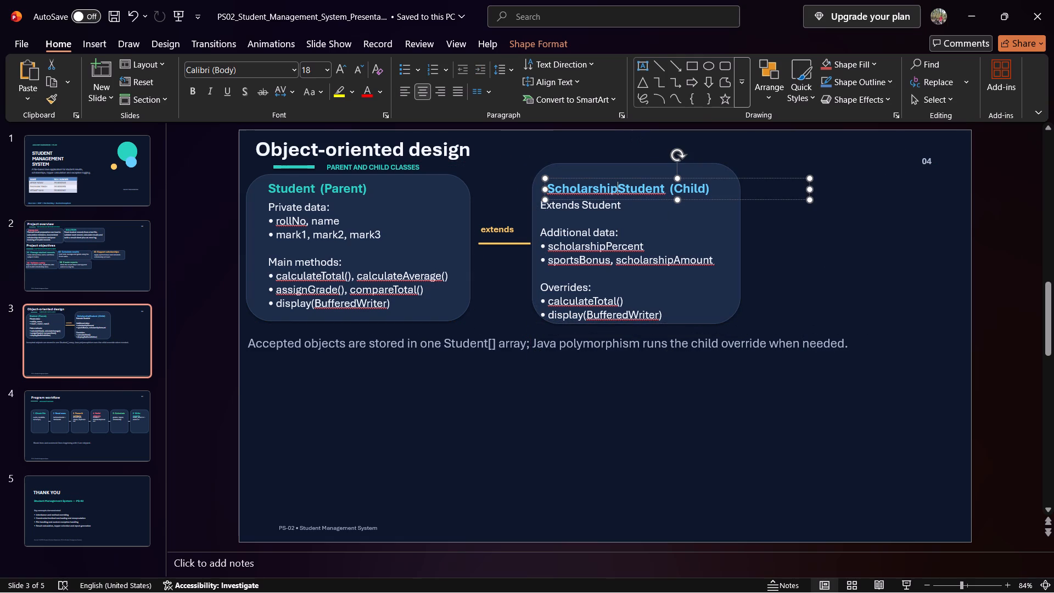
{"action": "left_click_drag", "start_coordinate": [641, 177], "coordinate": [637, 164]}
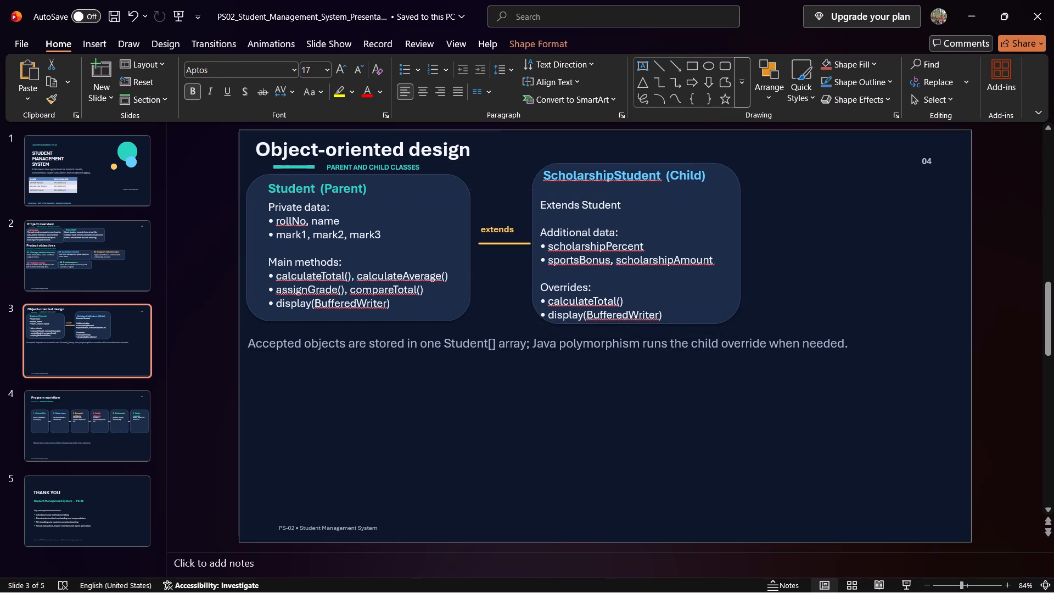
{"action": "left_click_drag", "start_coordinate": [637, 164], "coordinate": [637, 166]}
{"action": "left_click", "coordinate": [603, 209]}
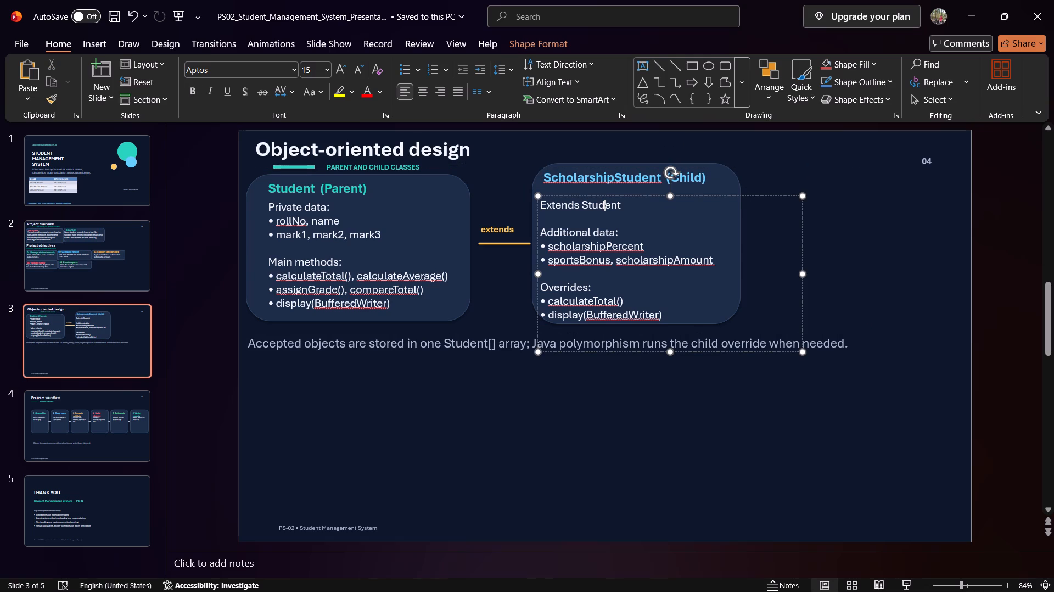
{"action": "left_click_drag", "start_coordinate": [640, 195], "coordinate": [638, 185]}
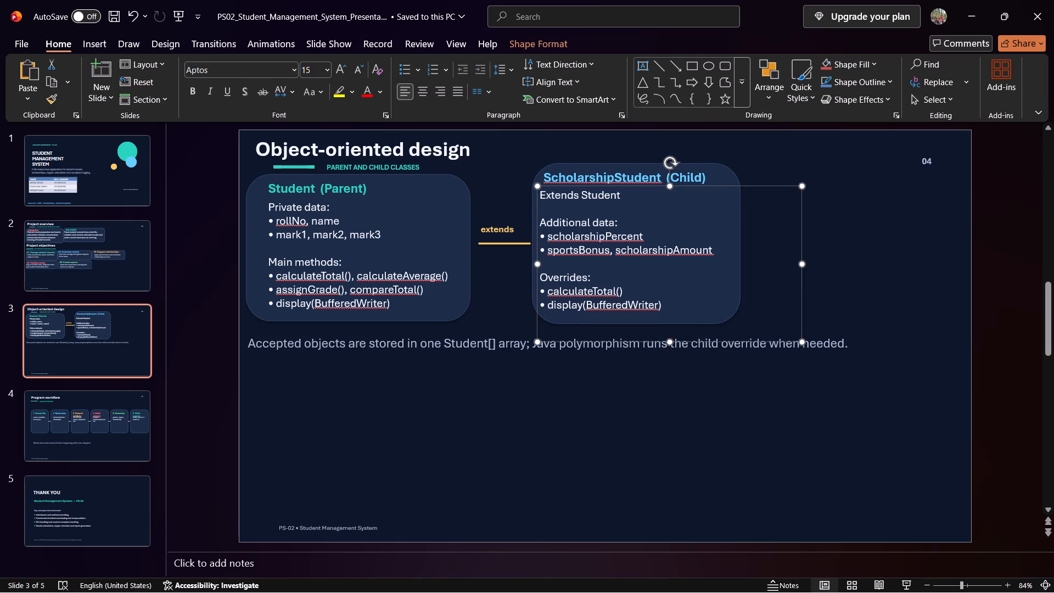
{"action": "left_click", "coordinate": [837, 287]}
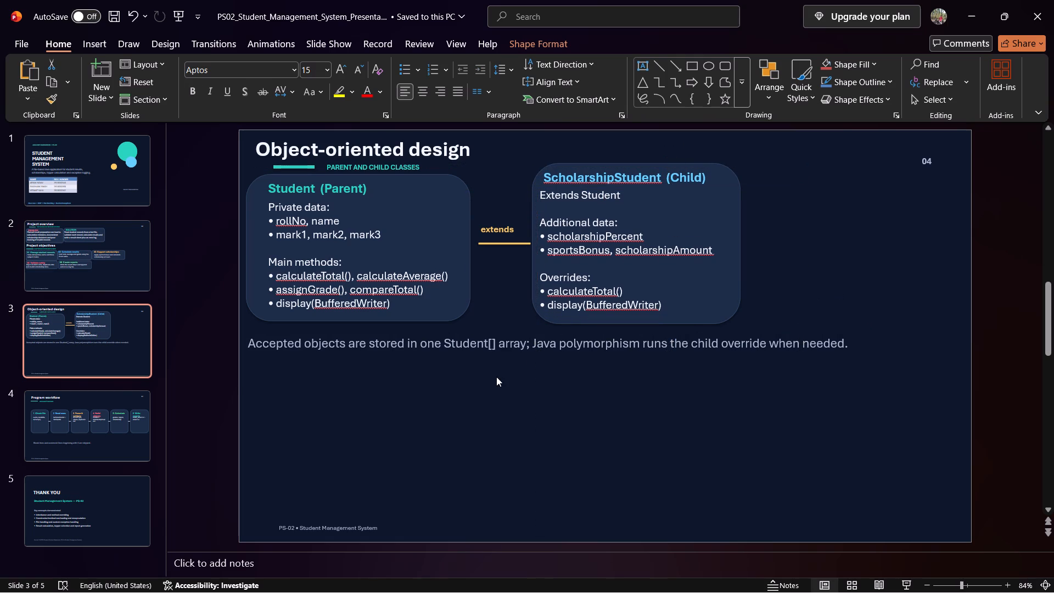
Copy all the objects on the Program workflow slide.
{"action": "left_click", "coordinate": [98, 415]}
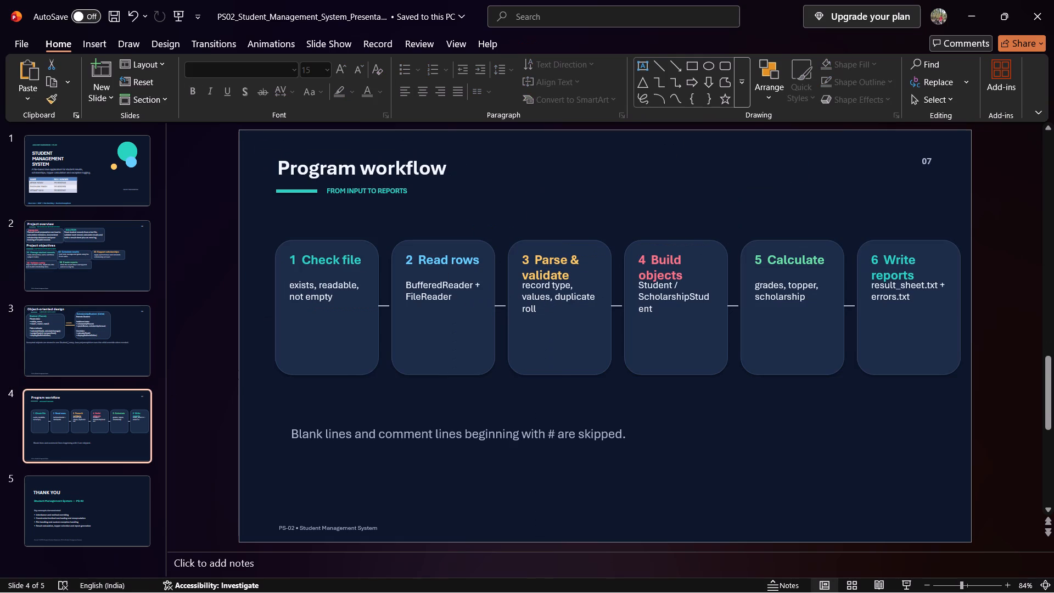
{"action": "left_click", "coordinate": [528, 316]}
{"action": "left_click", "coordinate": [491, 405]}
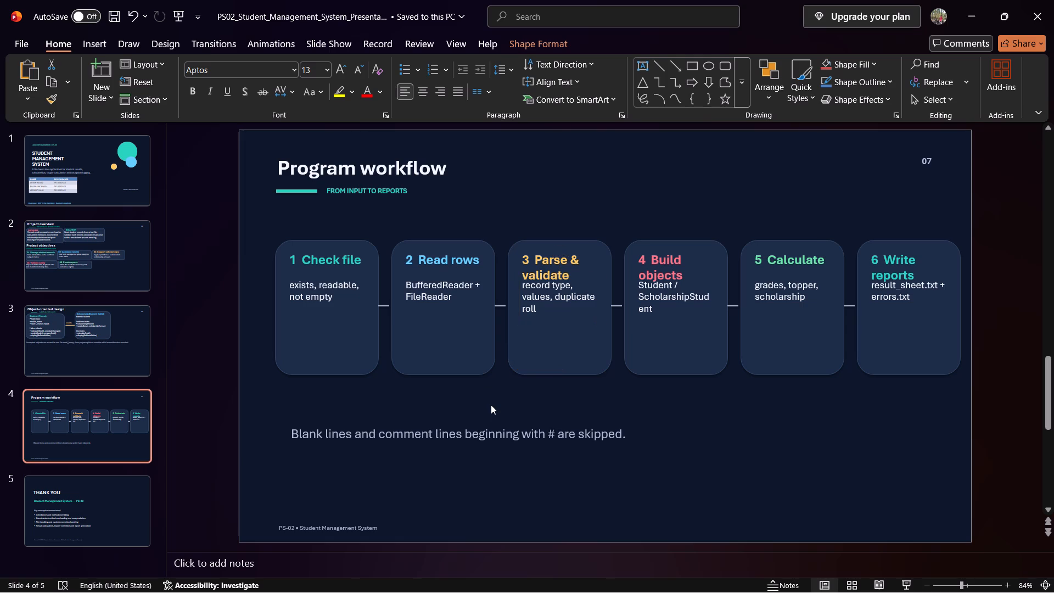
{"action": "left_click", "coordinate": [500, 391]}
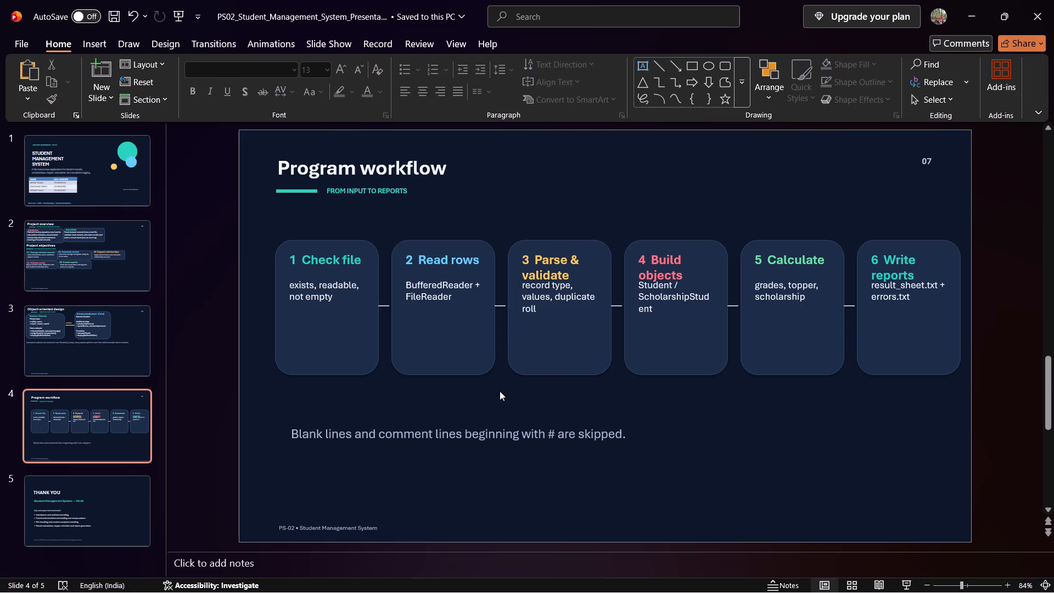
{"action": "key", "text": "ctrl+a"}
{"action": "key", "text": "ctrl+c"}
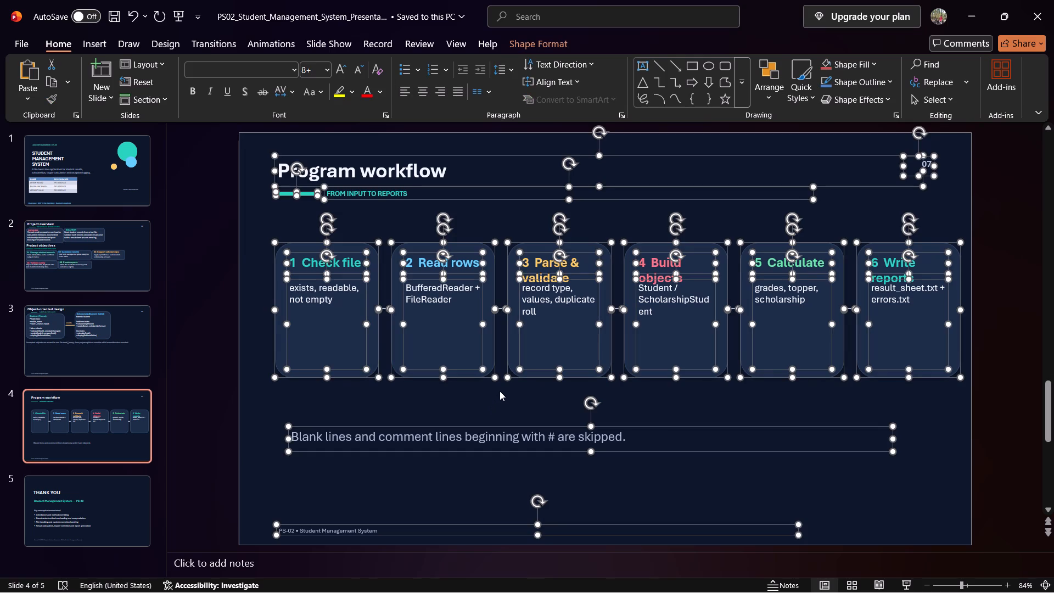
Paste the copied Program workflow objects onto the Object-oriented design slide and position them just below the Accepted objects note.
{"action": "left_click", "coordinate": [87, 361]}
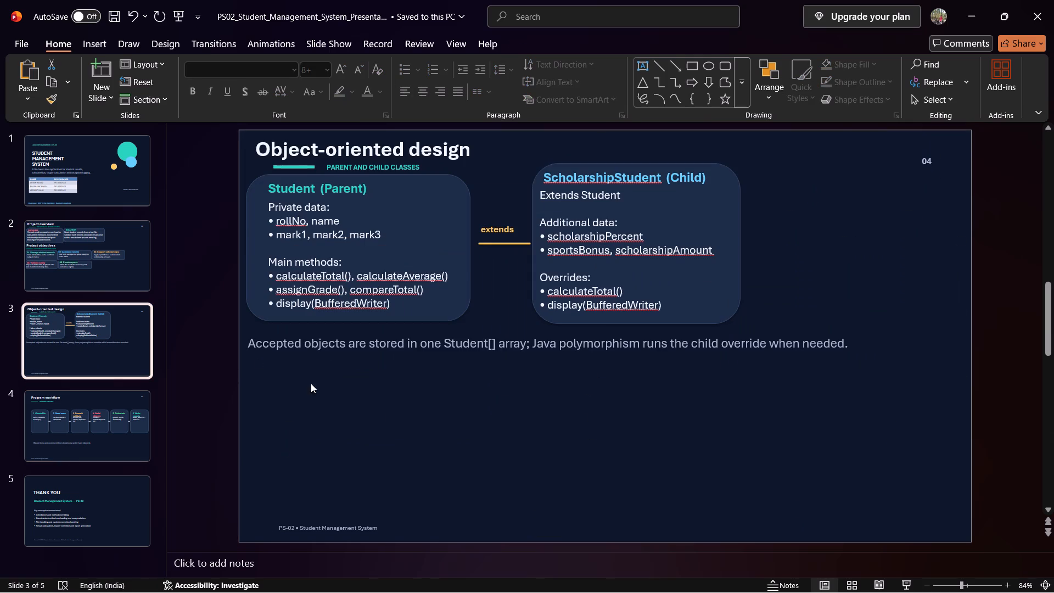
{"action": "left_click", "coordinate": [433, 430]}
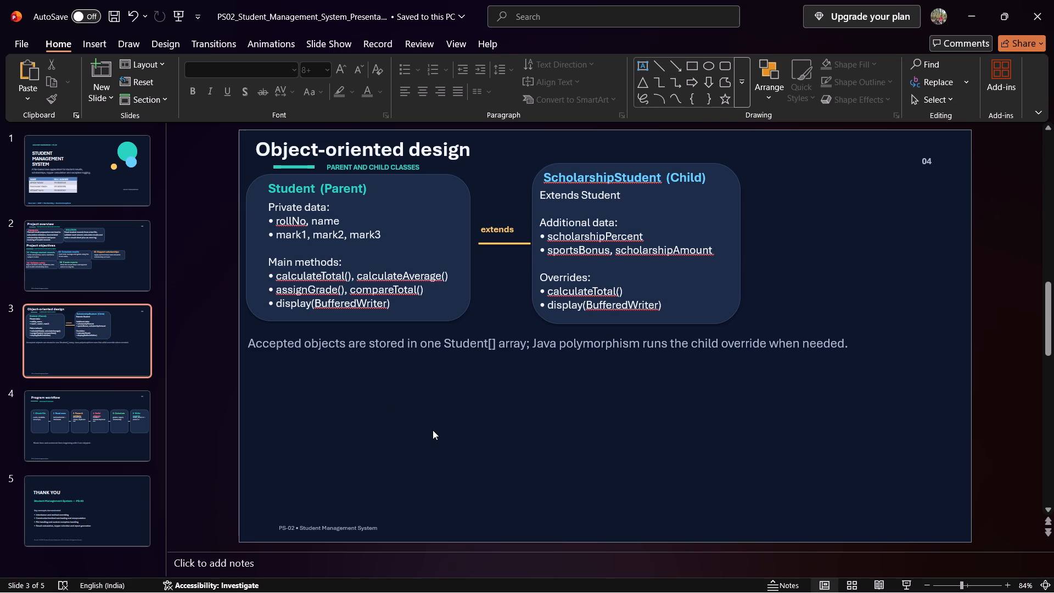
{"action": "key", "text": "ctrl+v"}
{"action": "left_click_drag", "start_coordinate": [528, 170], "coordinate": [498, 356]}
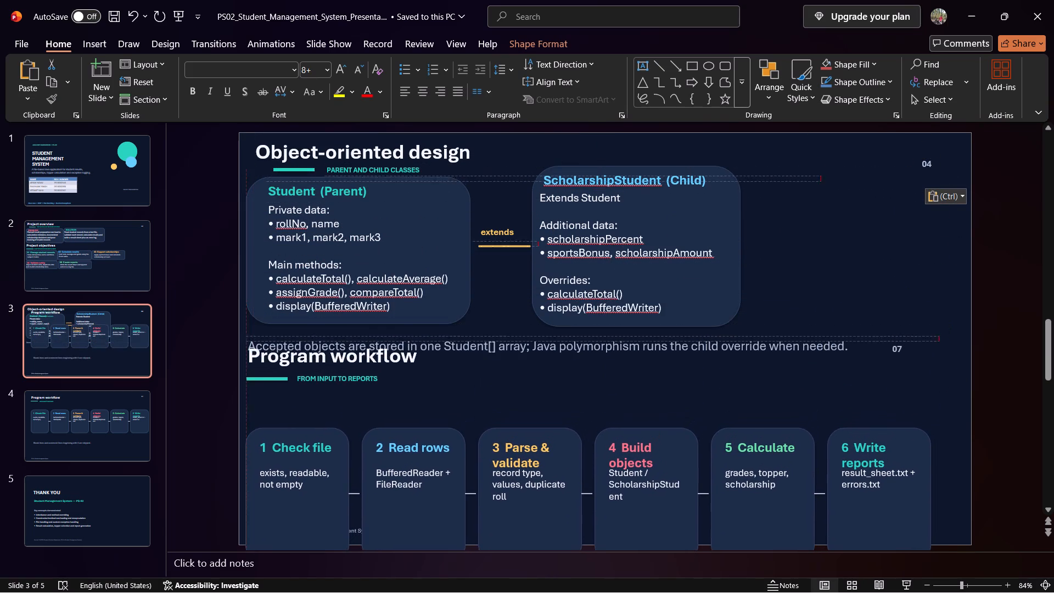
{"action": "left_click_drag", "start_coordinate": [498, 356], "coordinate": [500, 366]}
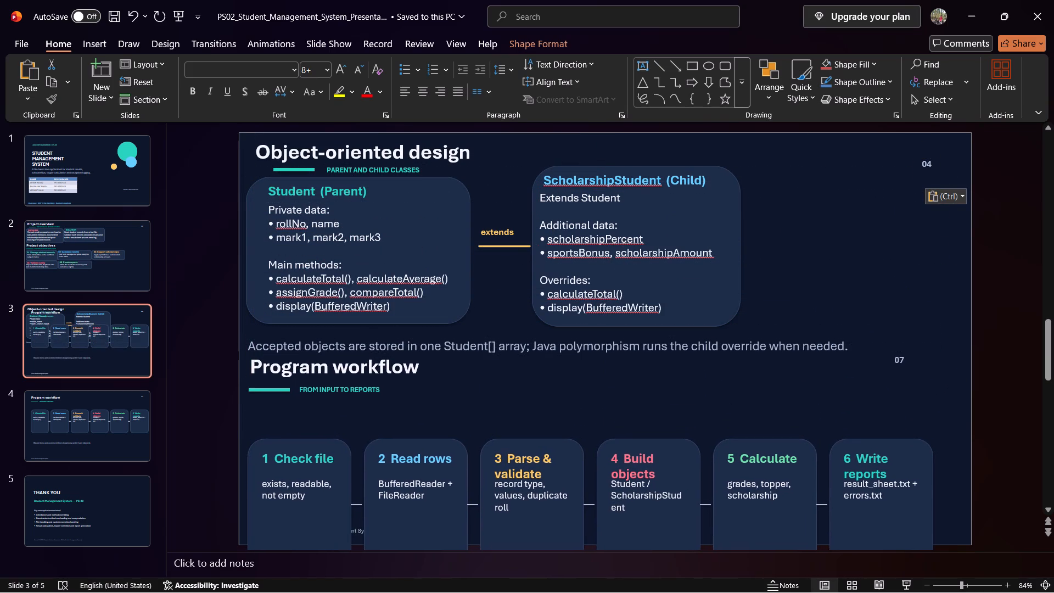
{"action": "left_click_drag", "start_coordinate": [500, 366], "coordinate": [501, 366]}
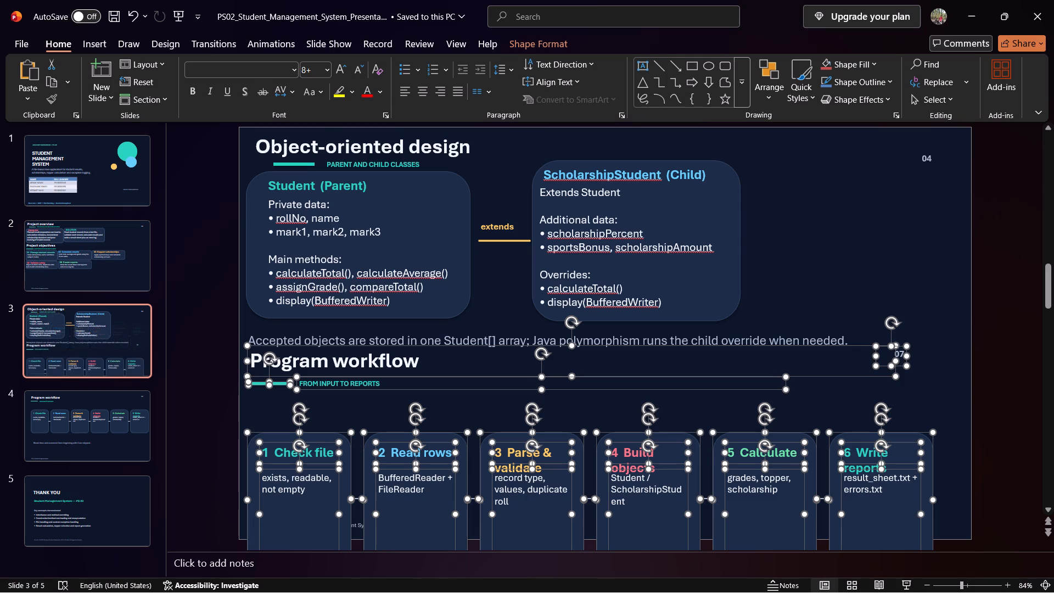
{"action": "left_click", "coordinate": [466, 348]}
{"action": "left_click", "coordinate": [446, 360]}
{"action": "left_click", "coordinate": [421, 363]}
{"action": "left_click", "coordinate": [519, 314]}
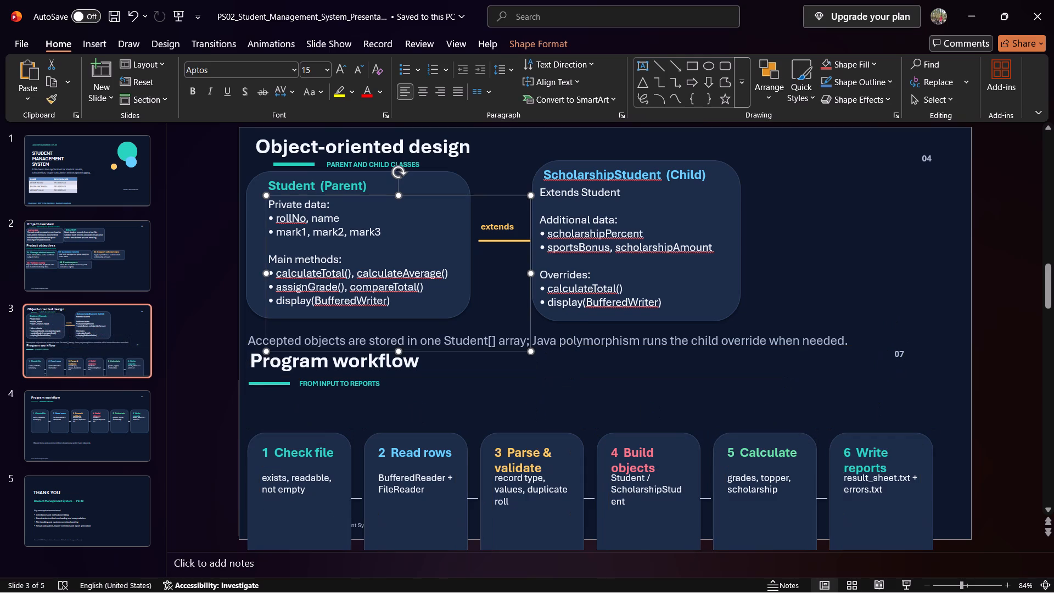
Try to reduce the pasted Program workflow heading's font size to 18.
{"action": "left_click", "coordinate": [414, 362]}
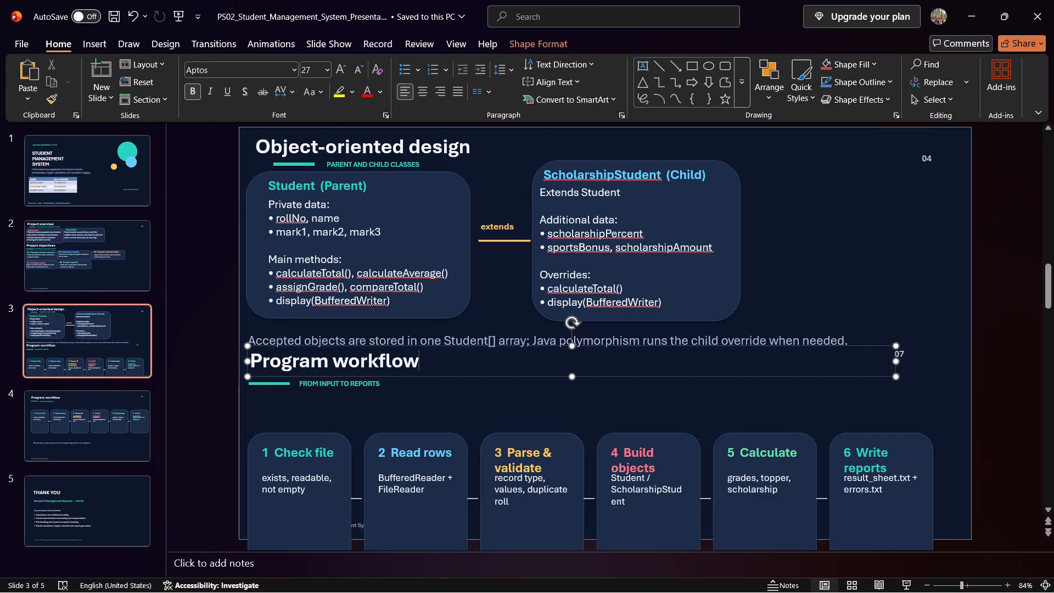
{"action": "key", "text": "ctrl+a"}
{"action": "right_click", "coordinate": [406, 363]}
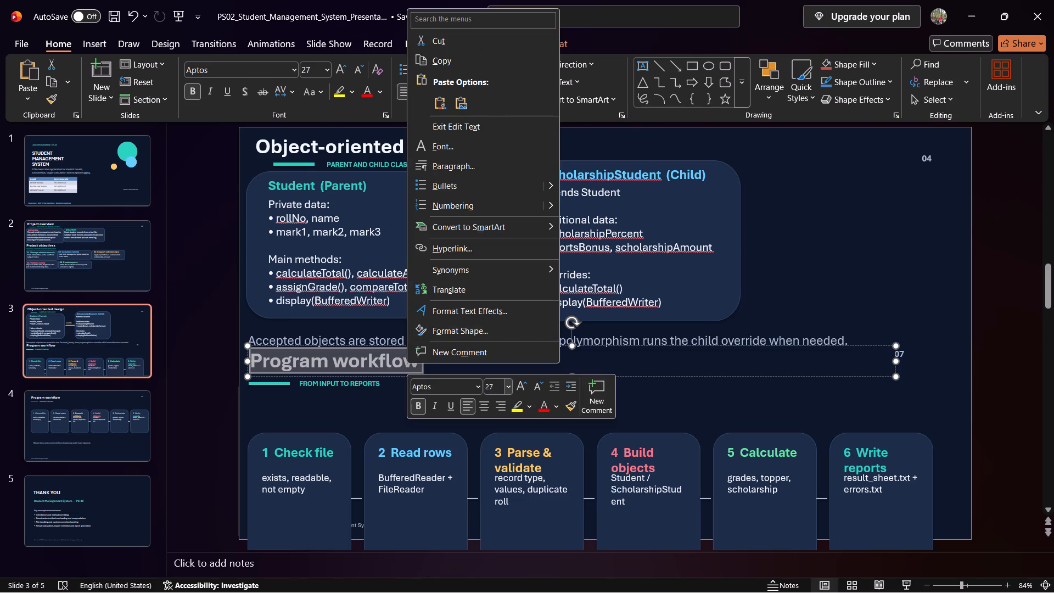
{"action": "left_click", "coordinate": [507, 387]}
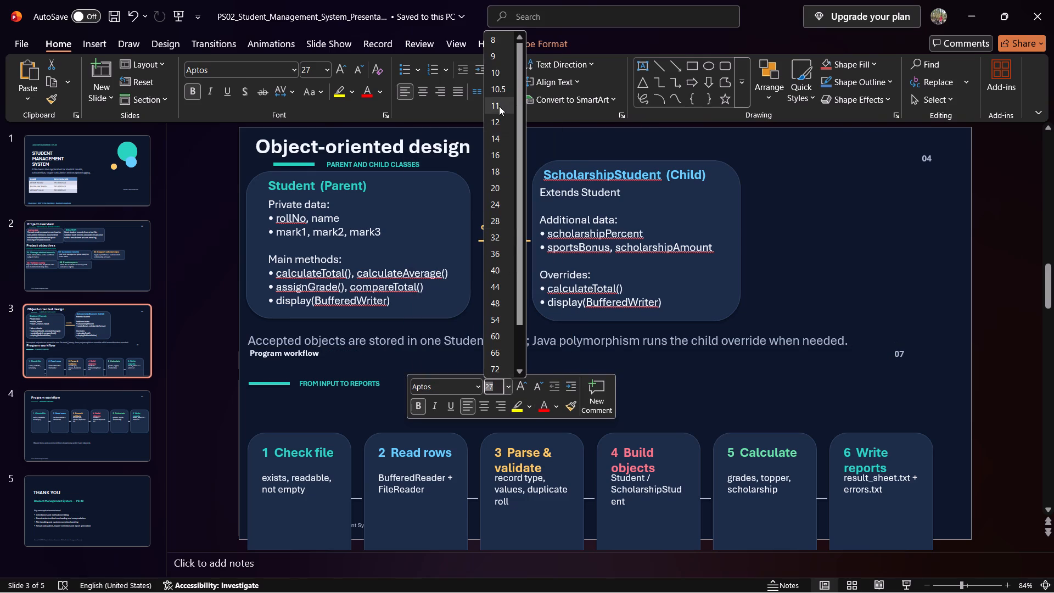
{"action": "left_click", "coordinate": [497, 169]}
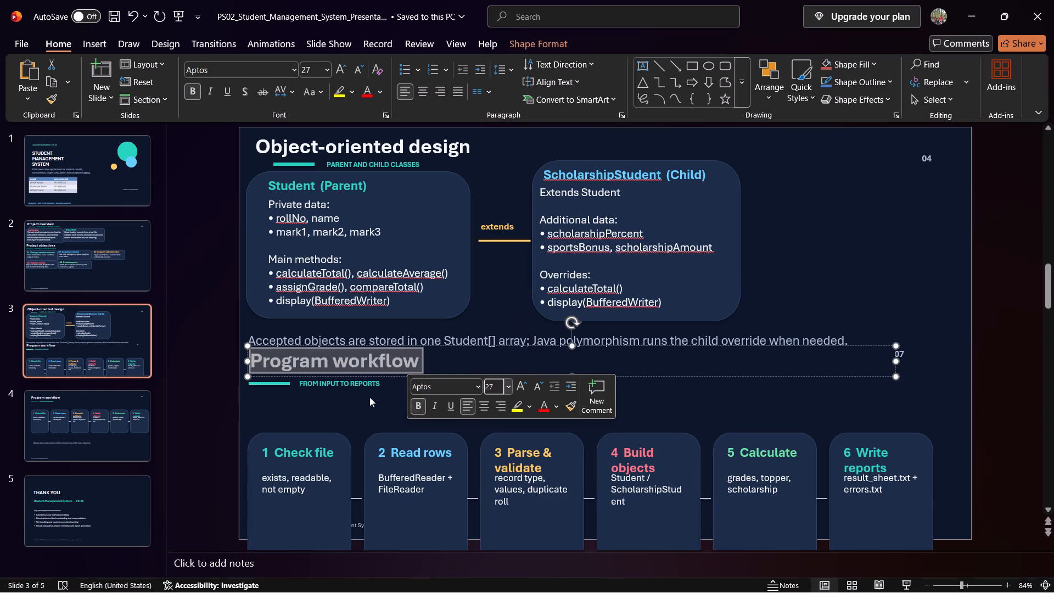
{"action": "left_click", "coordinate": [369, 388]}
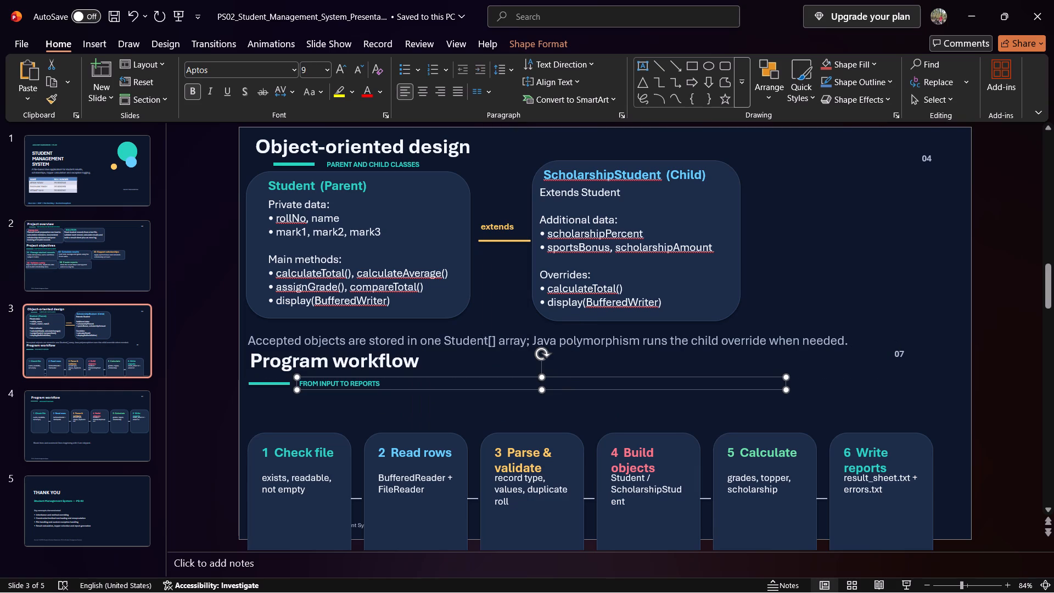
Move the Check file card background, heading and body text up beneath the FROM INPUT TO REPORTS subtitle, closing the gap between heading and text.
{"action": "left_click", "coordinate": [340, 450]}
{"action": "left_click_drag", "start_coordinate": [340, 450], "coordinate": [335, 406]}
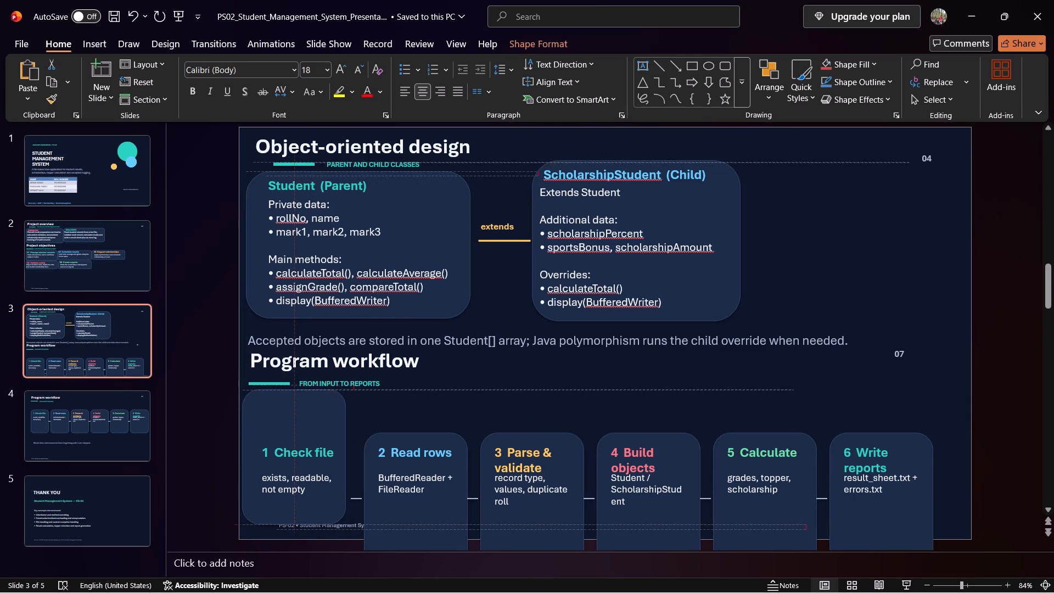
{"action": "left_click_drag", "start_coordinate": [335, 406], "coordinate": [340, 411]}
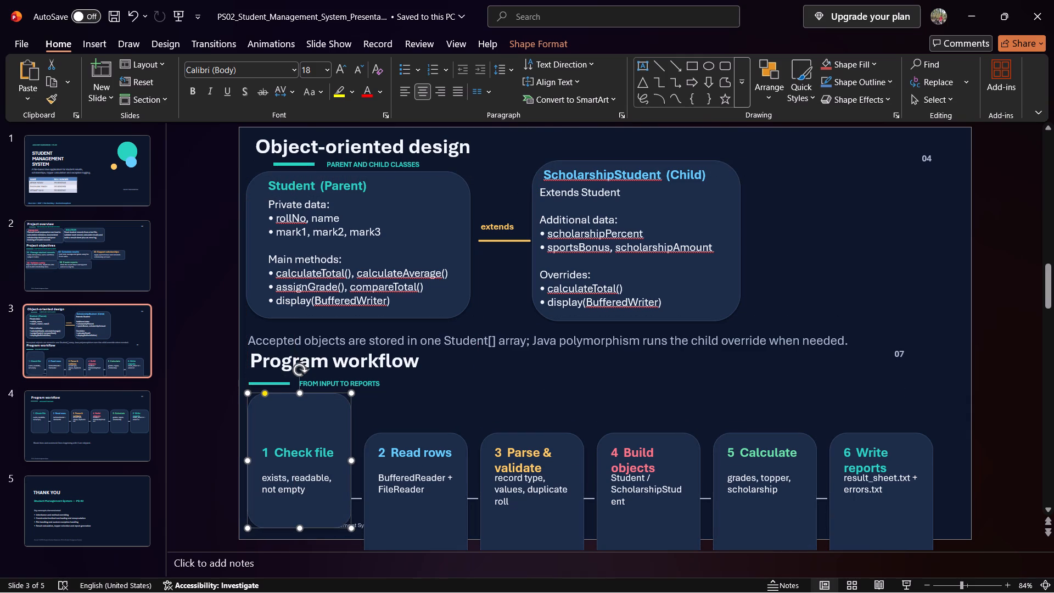
{"action": "left_click", "coordinate": [311, 455]}
{"action": "left_click_drag", "start_coordinate": [307, 441], "coordinate": [305, 433]}
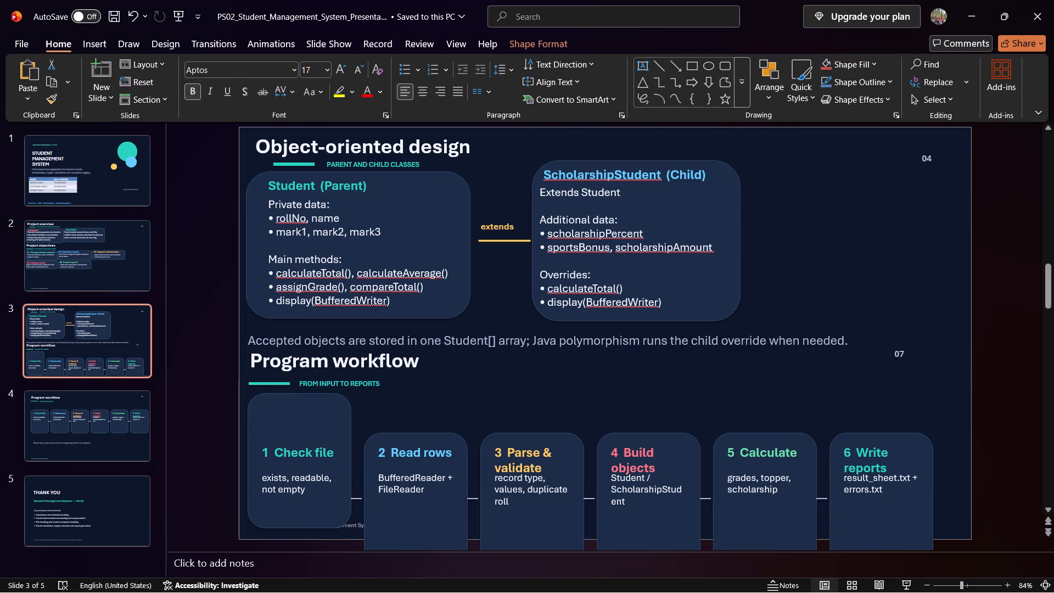
{"action": "left_click_drag", "start_coordinate": [305, 433], "coordinate": [299, 395]}
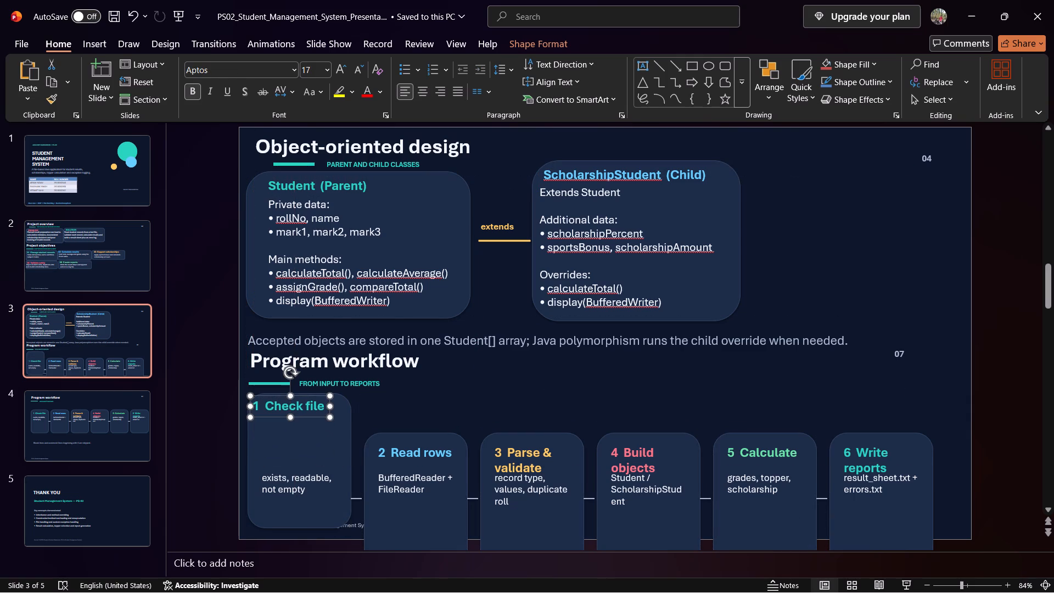
{"action": "left_click", "coordinate": [283, 472]}
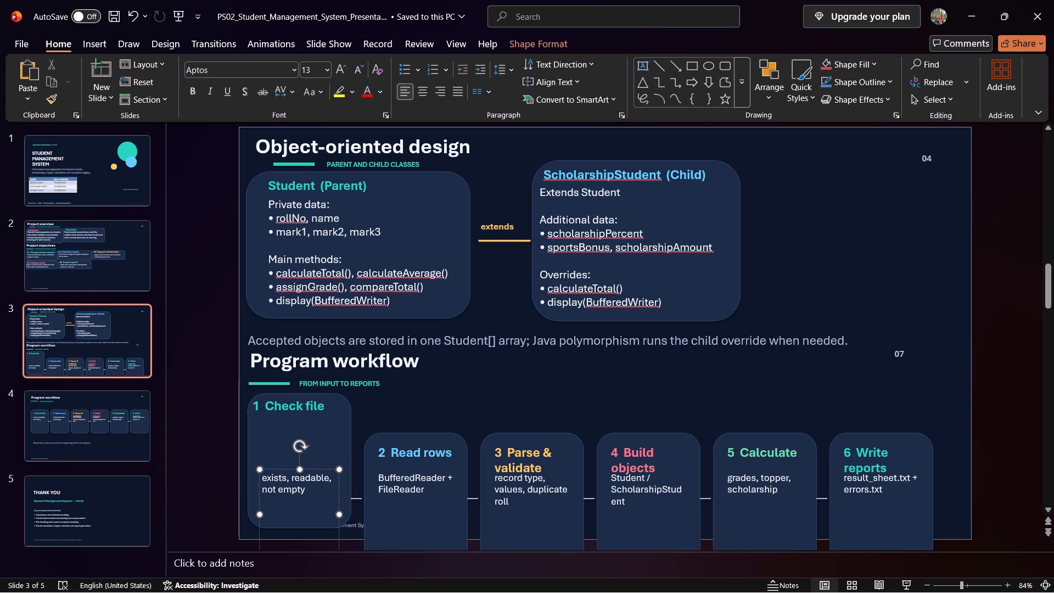
{"action": "left_click_drag", "start_coordinate": [292, 469], "coordinate": [286, 413]}
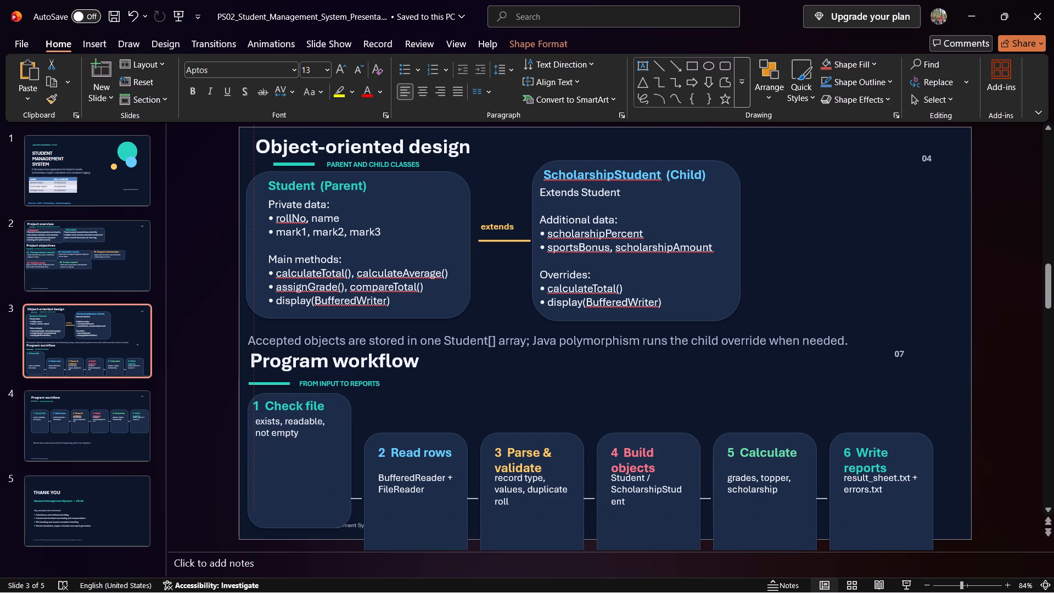
{"action": "left_click_drag", "start_coordinate": [286, 413], "coordinate": [286, 415]}
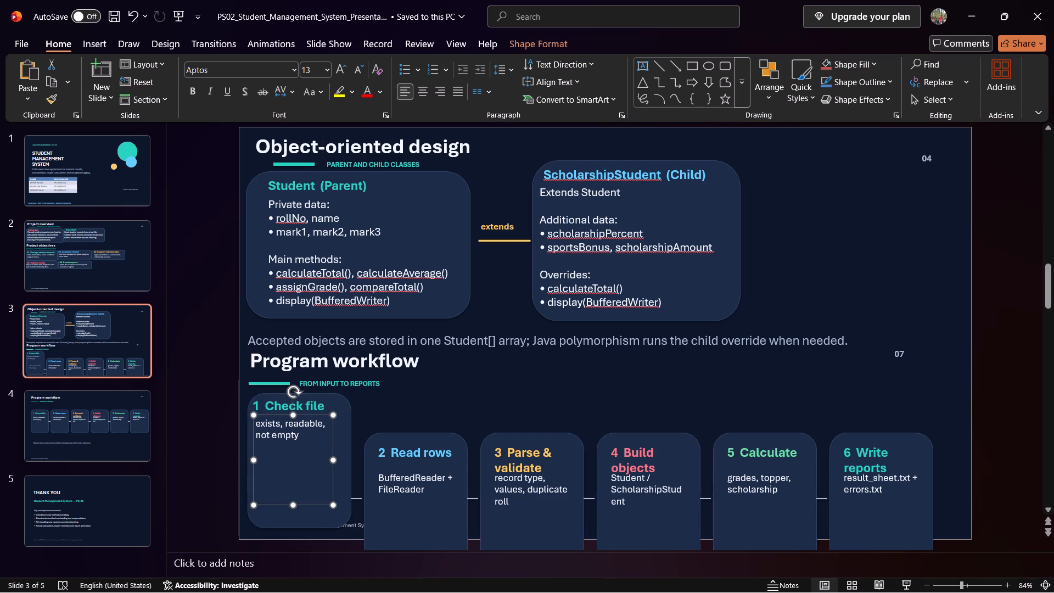
Shrink the Check file card background to fit closely around its heading and two-line text.
{"action": "left_click", "coordinate": [343, 478]}
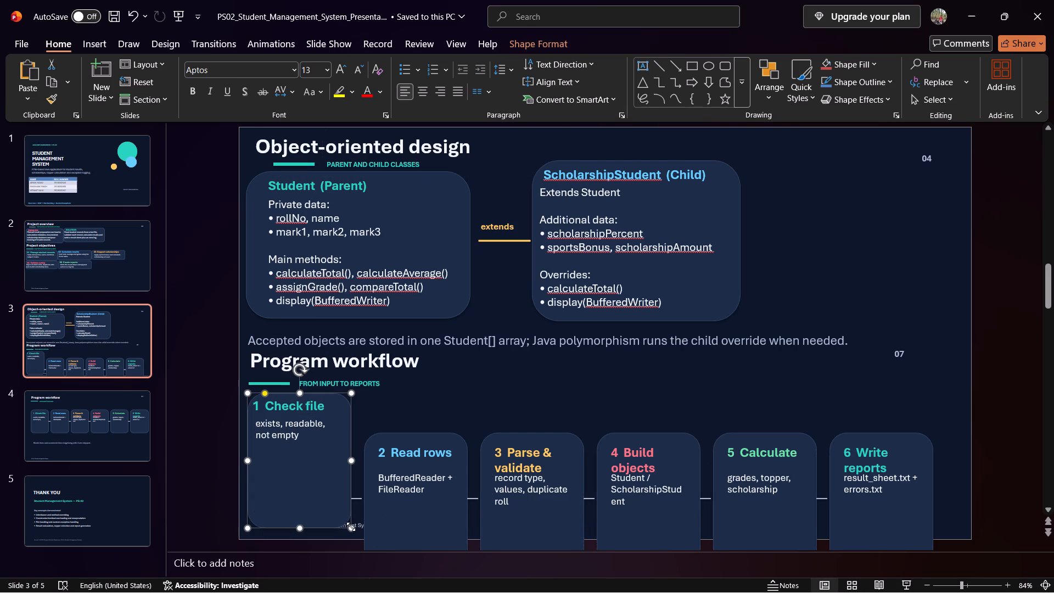
{"action": "left_click_drag", "start_coordinate": [350, 530], "coordinate": [337, 463]}
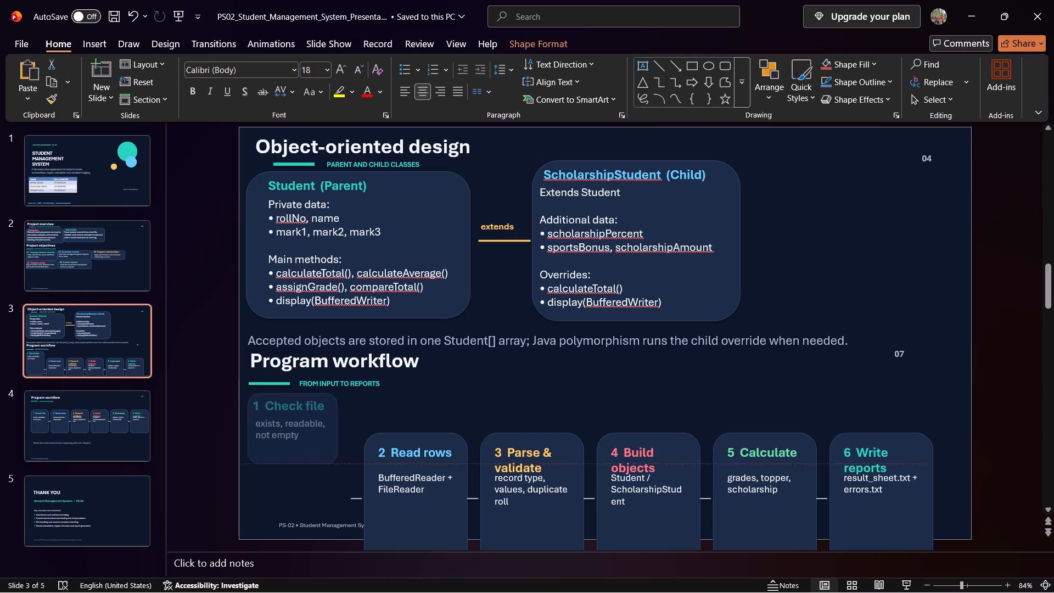
{"action": "left_click_drag", "start_coordinate": [337, 463], "coordinate": [335, 456]}
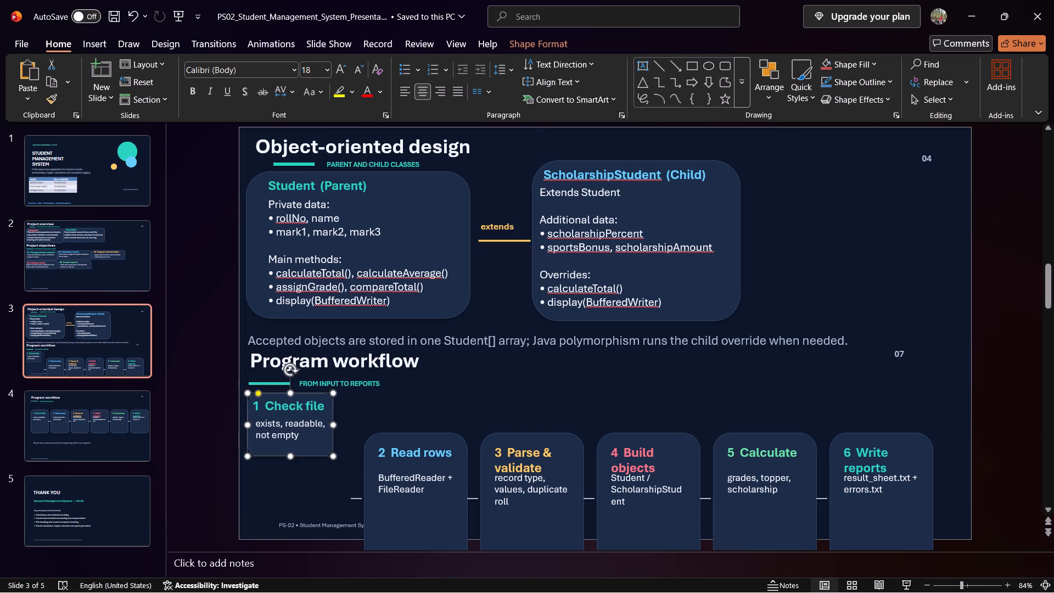
Move the Read rows card background, heading and body text up beside the Check file card, with the text directly under the heading.
{"action": "double_click", "coordinate": [431, 511]}
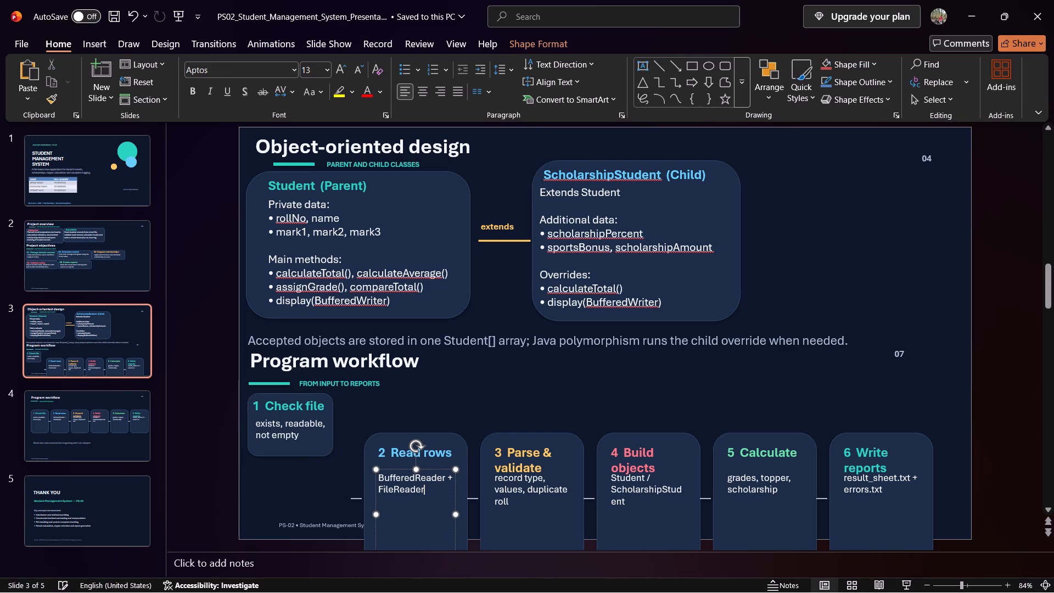
{"action": "left_click", "coordinate": [445, 445]}
{"action": "left_click", "coordinate": [445, 433]}
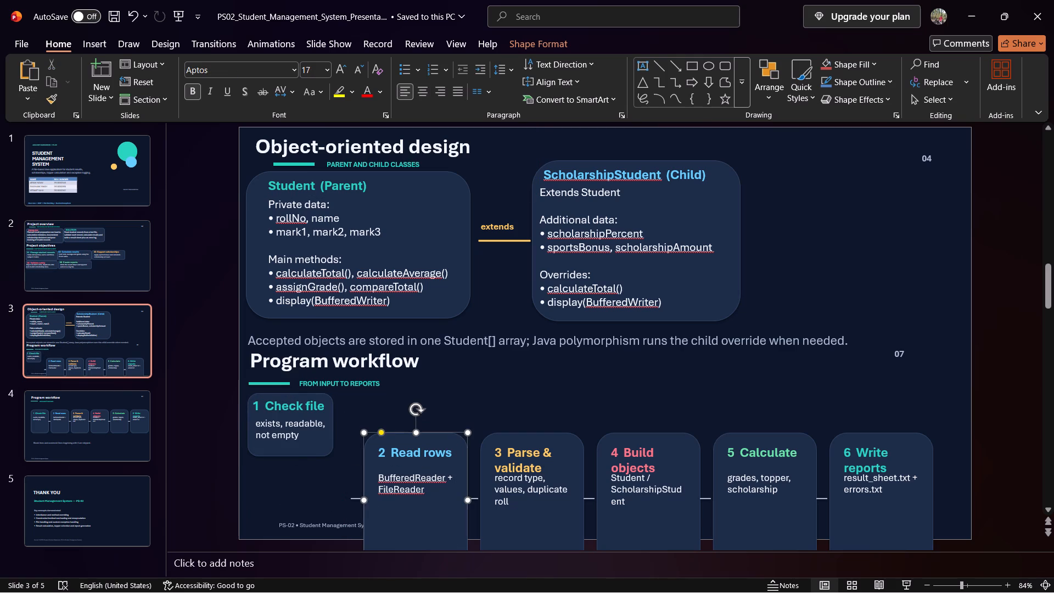
{"action": "left_click_drag", "start_coordinate": [445, 433], "coordinate": [430, 387]}
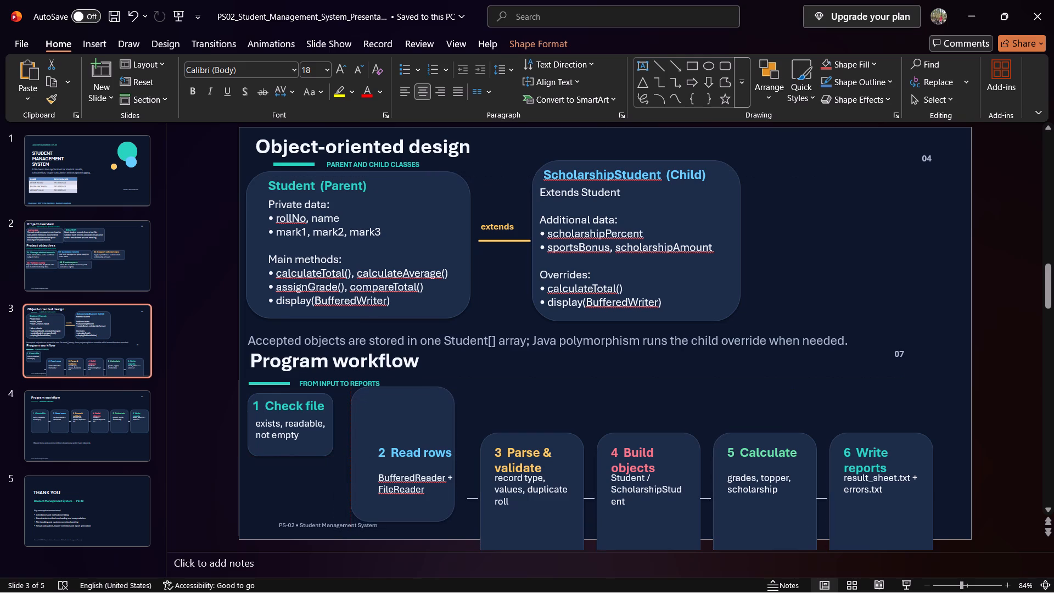
{"action": "left_click_drag", "start_coordinate": [430, 387], "coordinate": [429, 392]}
{"action": "left_click", "coordinate": [434, 460]}
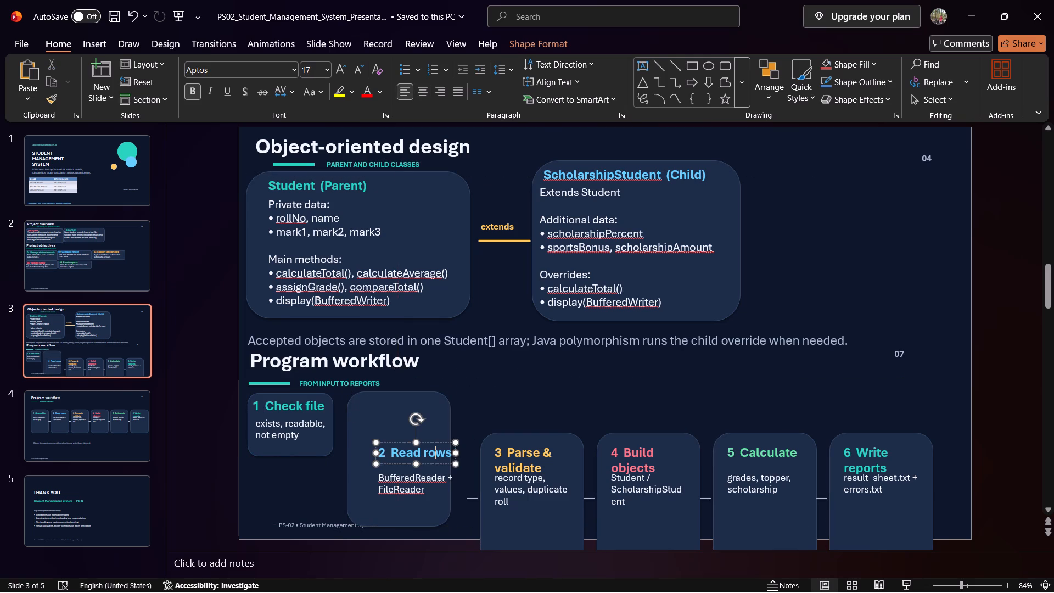
{"action": "left_click_drag", "start_coordinate": [429, 442], "coordinate": [405, 394]}
{"action": "left_click", "coordinate": [414, 482]}
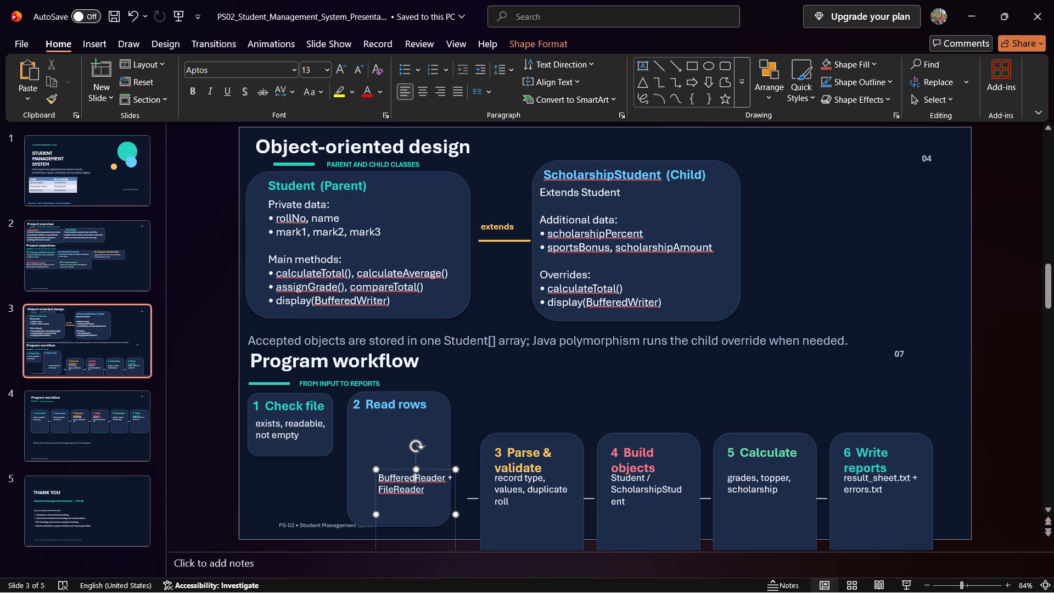
{"action": "left_click_drag", "start_coordinate": [407, 468], "coordinate": [383, 410]}
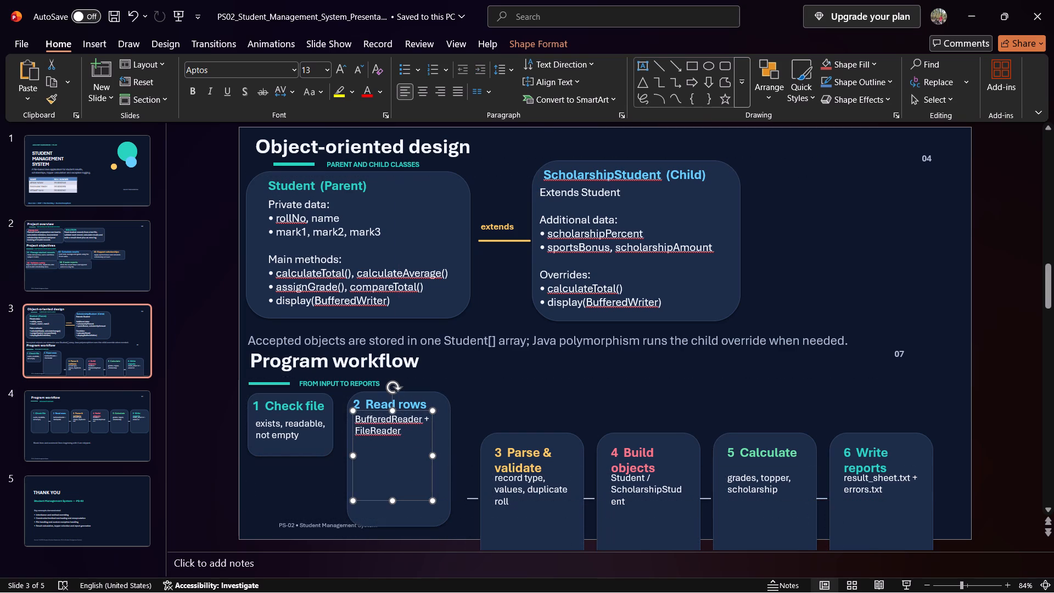
Shrink the Read rows card background to fit closer around its heading and text.
{"action": "left_click", "coordinate": [440, 478]}
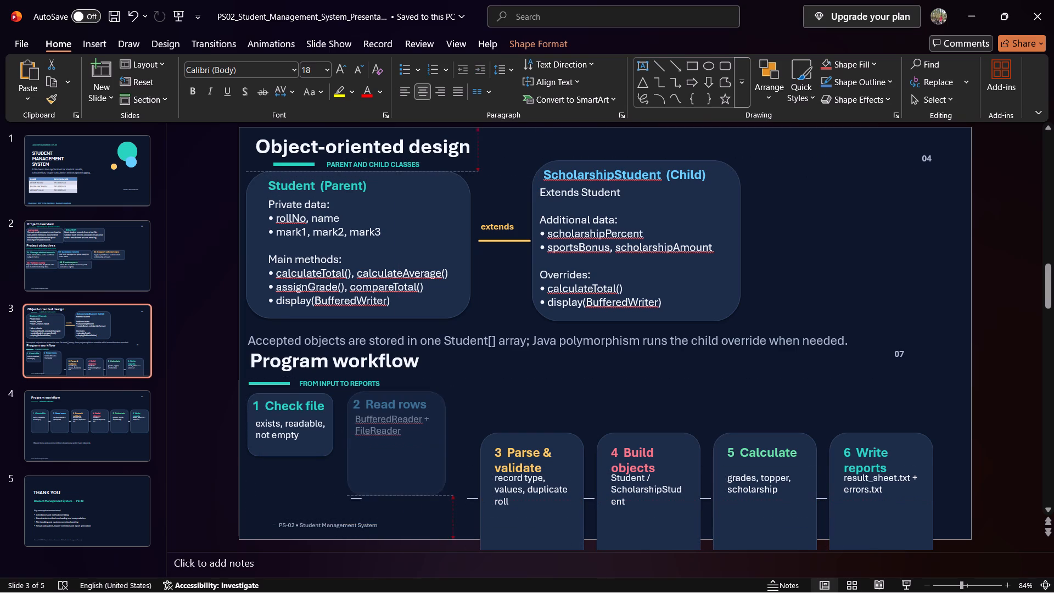
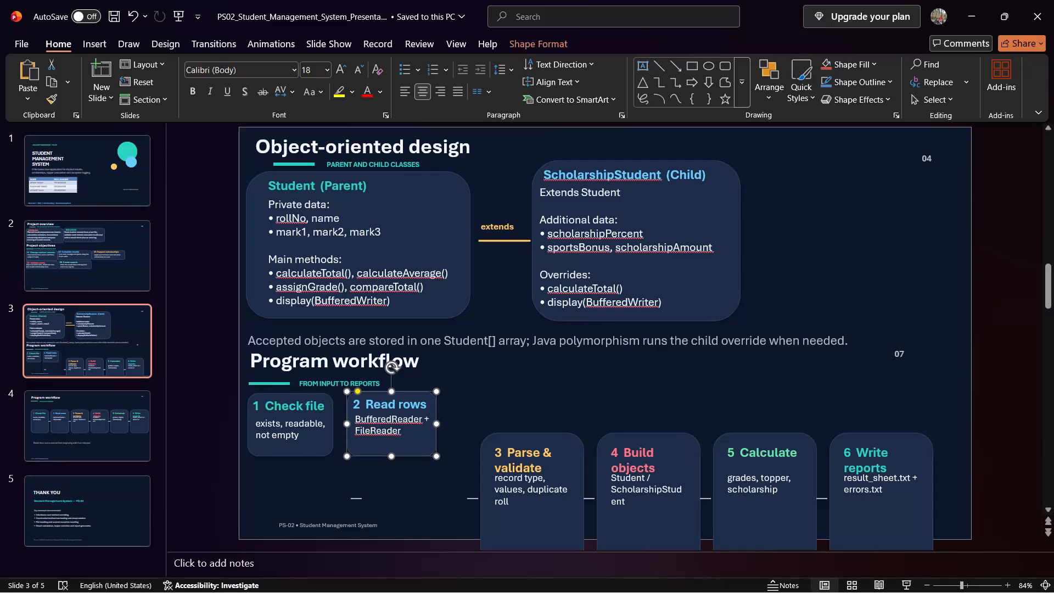
Move the first connector line up into the gap between the Check file and Read rows cards, shifting the overlapping Read rows text aside.
{"action": "left_click", "coordinate": [360, 498]}
{"action": "left_click", "coordinate": [342, 504]}
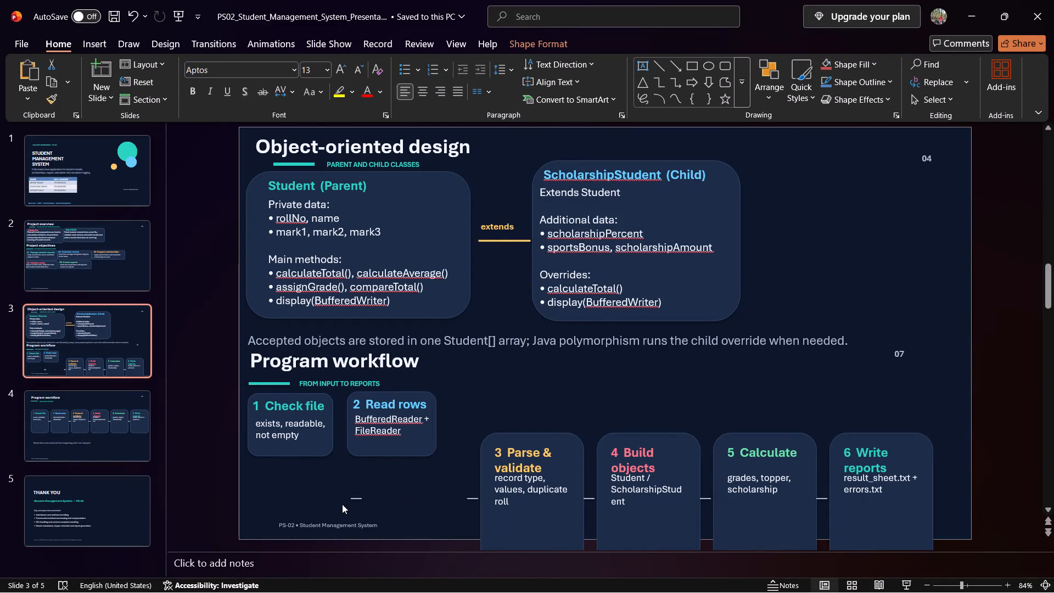
{"action": "left_click", "coordinate": [355, 499]}
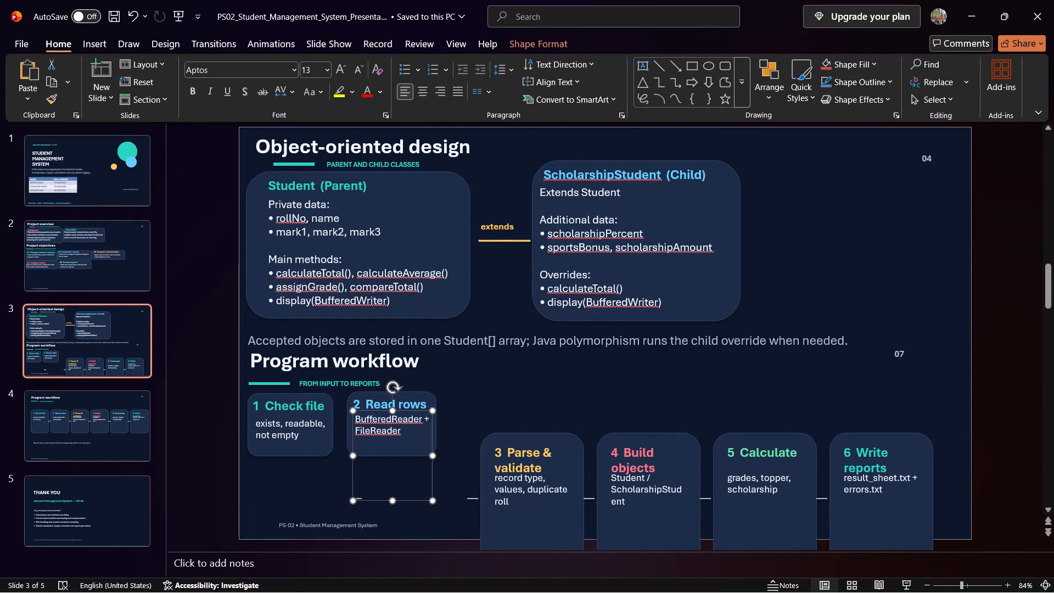
{"action": "left_click", "coordinate": [325, 494]}
{"action": "left_click", "coordinate": [362, 497]}
{"action": "left_click_drag", "start_coordinate": [401, 410], "coordinate": [410, 410]}
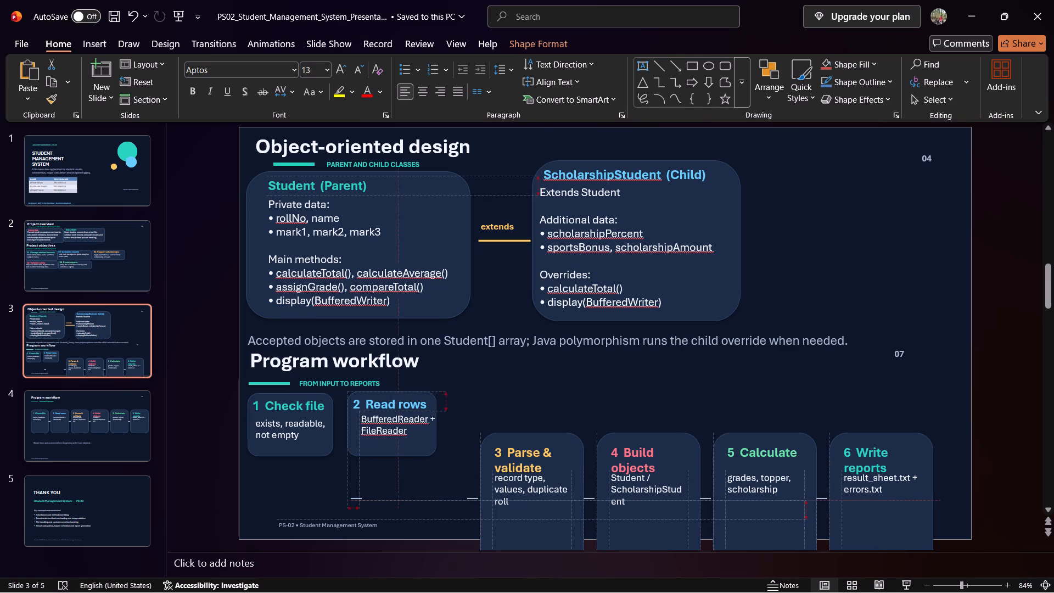
{"action": "left_click_drag", "start_coordinate": [410, 410], "coordinate": [418, 410]}
{"action": "left_click", "coordinate": [354, 497]}
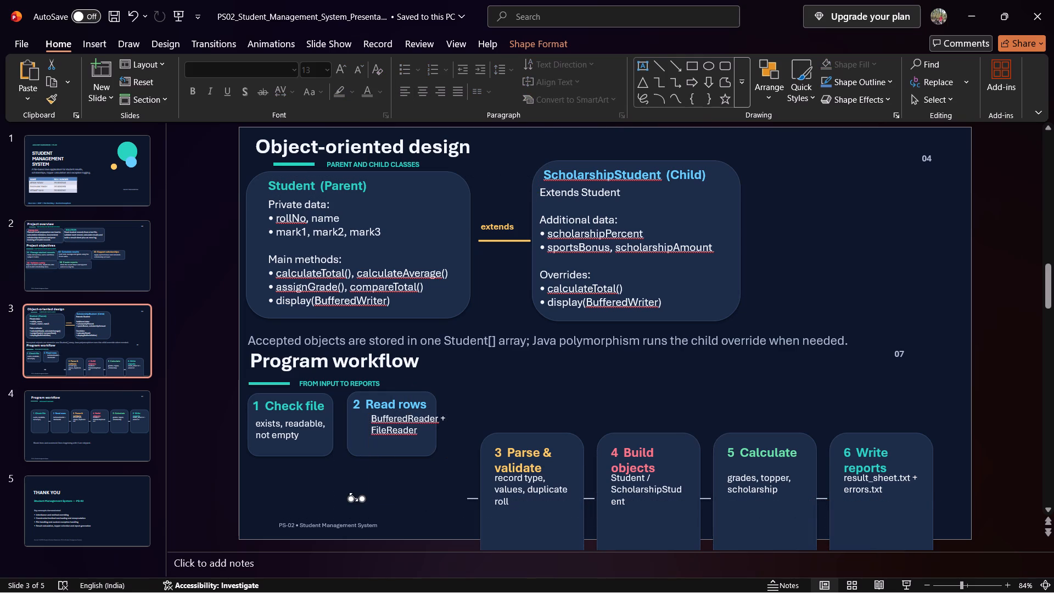
{"action": "left_click_drag", "start_coordinate": [357, 501], "coordinate": [340, 432]}
Move the BufferedReader + FileReader text back under the Read rows heading, inside its card.
{"action": "left_click", "coordinate": [396, 425]}
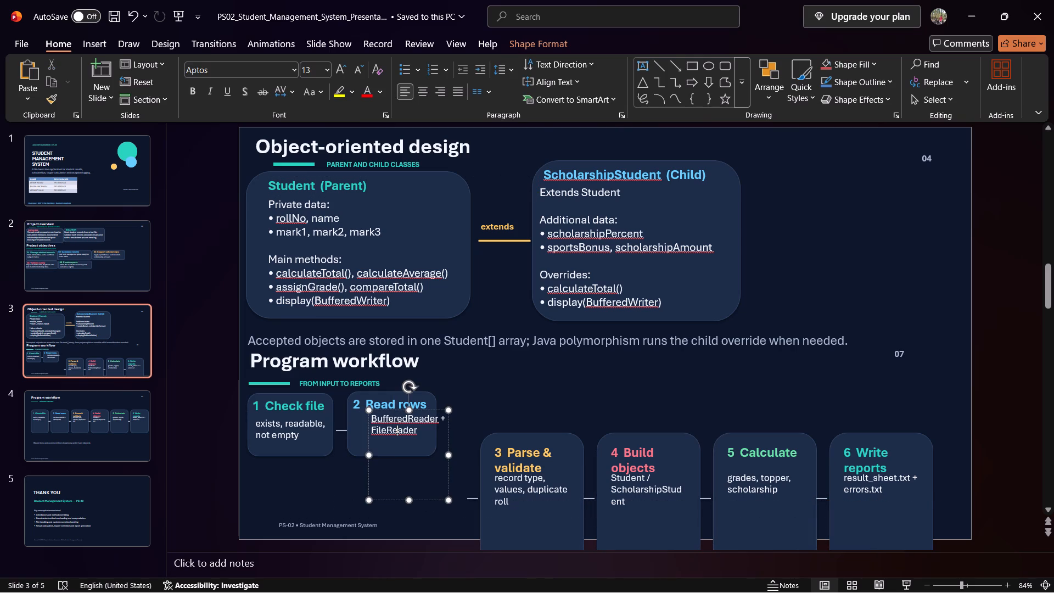
{"action": "left_click_drag", "start_coordinate": [399, 410], "coordinate": [388, 409]}
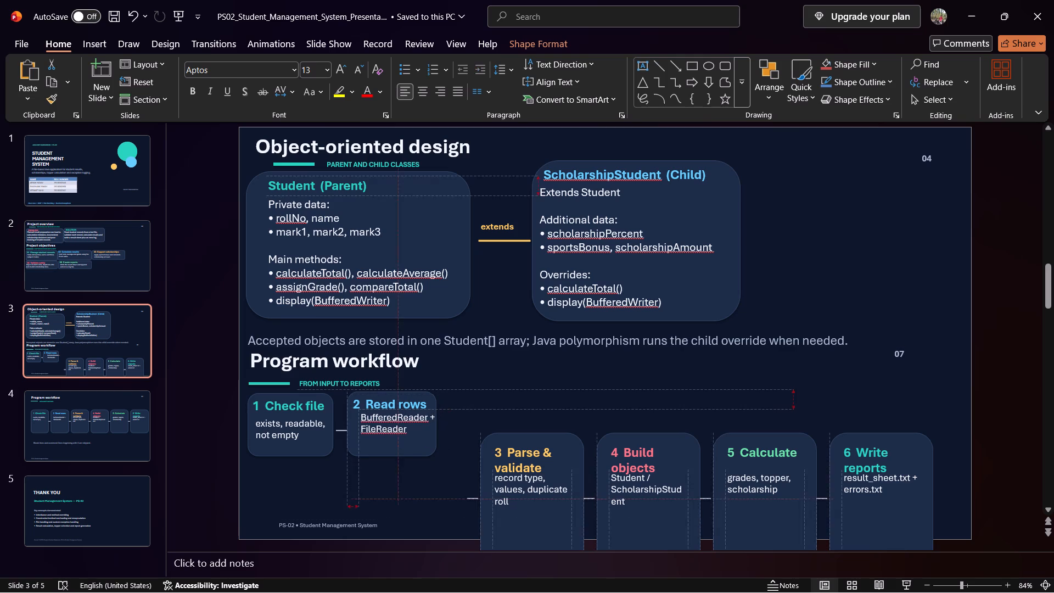
{"action": "left_click_drag", "start_coordinate": [388, 409], "coordinate": [382, 411]}
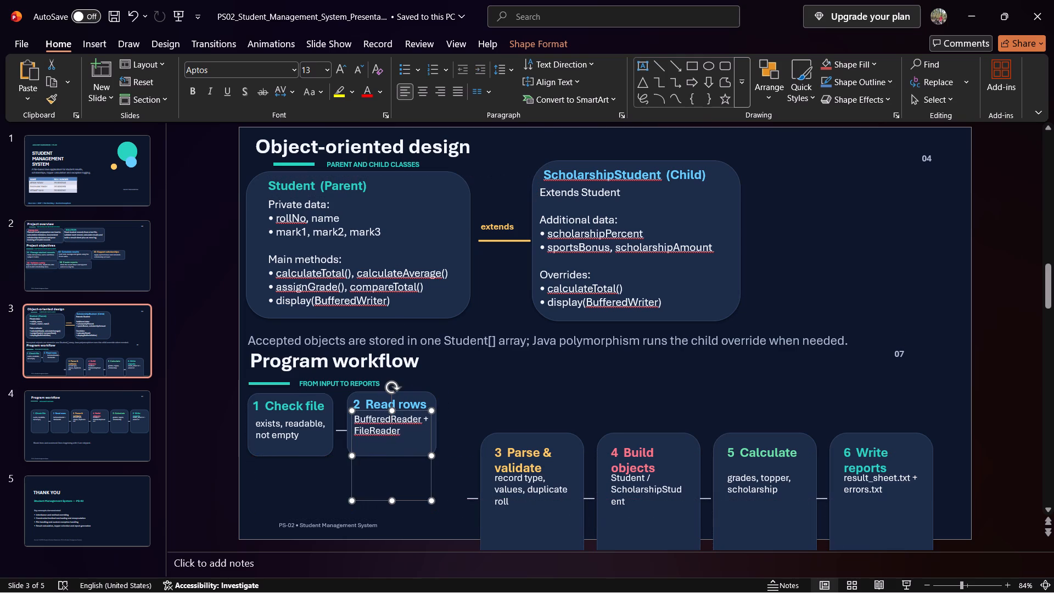
Move the second connector line up beside the Read rows card, level with the first connector.
{"action": "left_click", "coordinate": [468, 499]}
{"action": "left_click", "coordinate": [468, 499]}
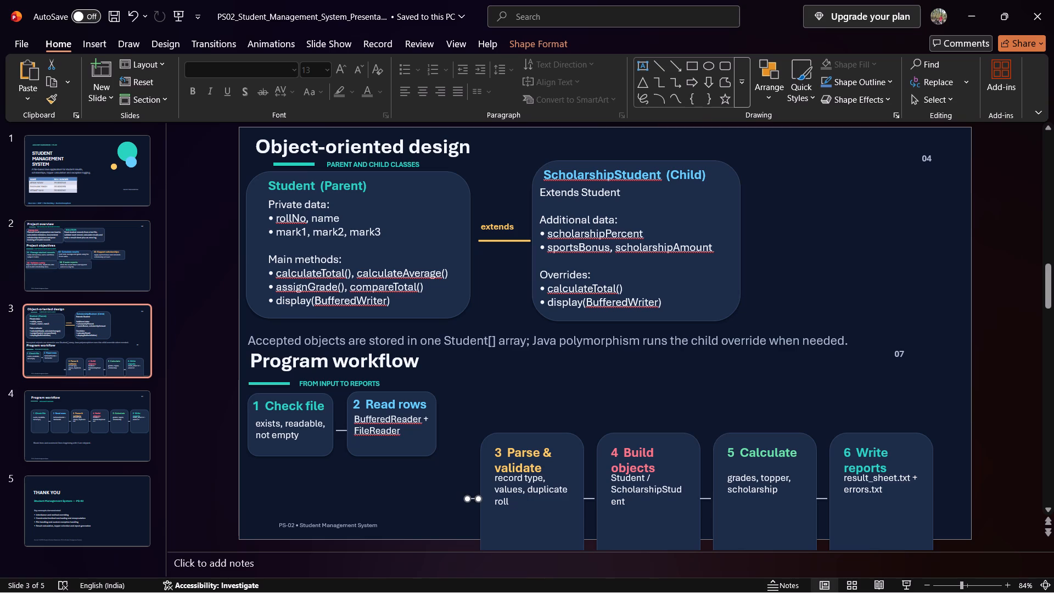
{"action": "left_click_drag", "start_coordinate": [474, 498], "coordinate": [445, 426]}
Move the Parse & validate card background up beside the Read rows card's connector and shrink it to match the Read rows card.
{"action": "left_click_drag", "start_coordinate": [525, 441], "coordinate": [492, 393]}
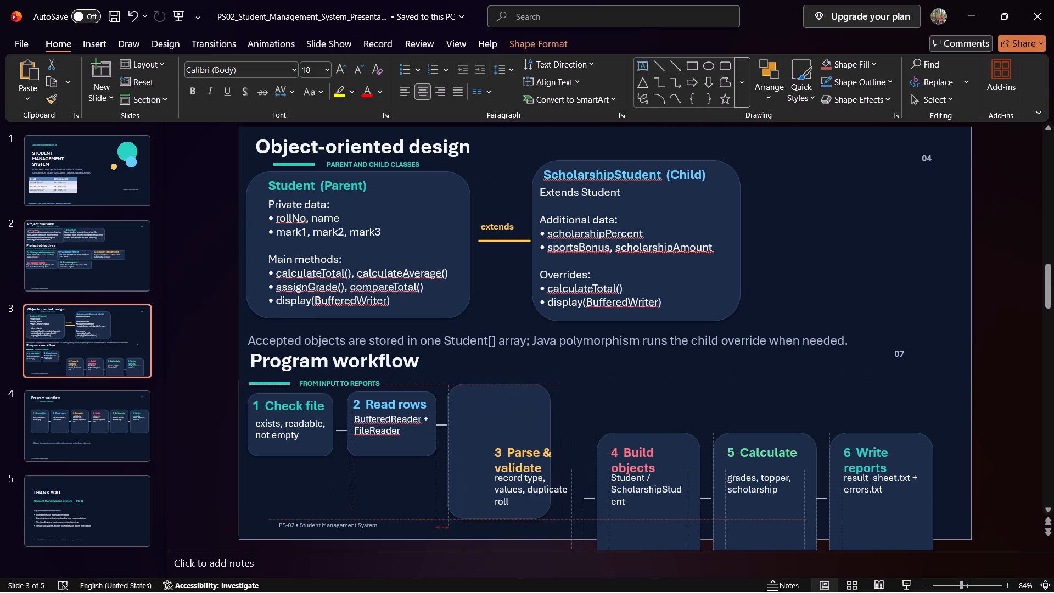
{"action": "left_click_drag", "start_coordinate": [492, 393], "coordinate": [491, 392]}
{"action": "left_click_drag", "start_coordinate": [551, 518], "coordinate": [534, 458]}
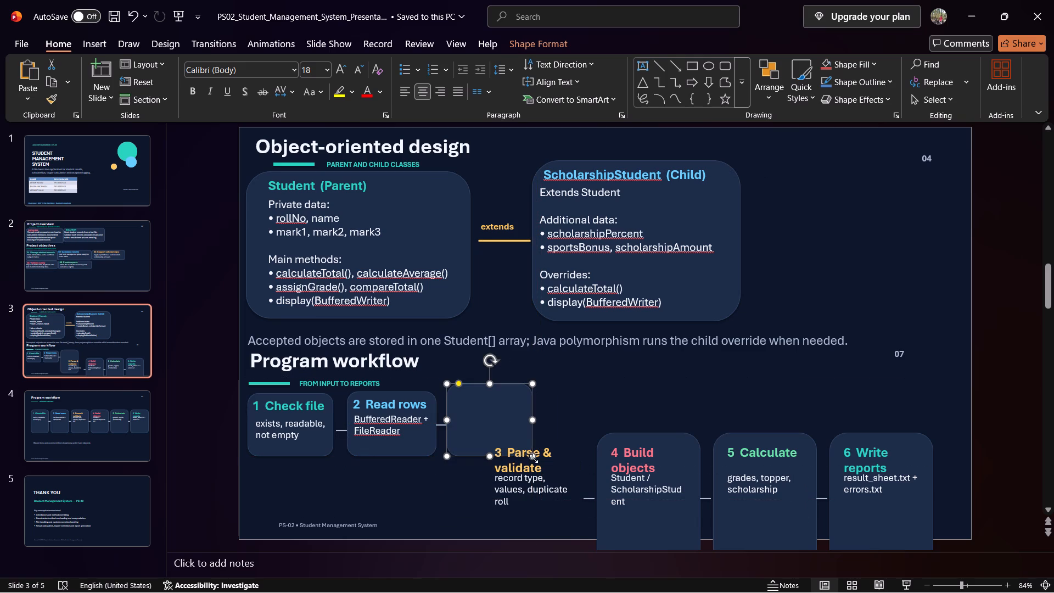
{"action": "left_click_drag", "start_coordinate": [532, 384], "coordinate": [536, 387]}
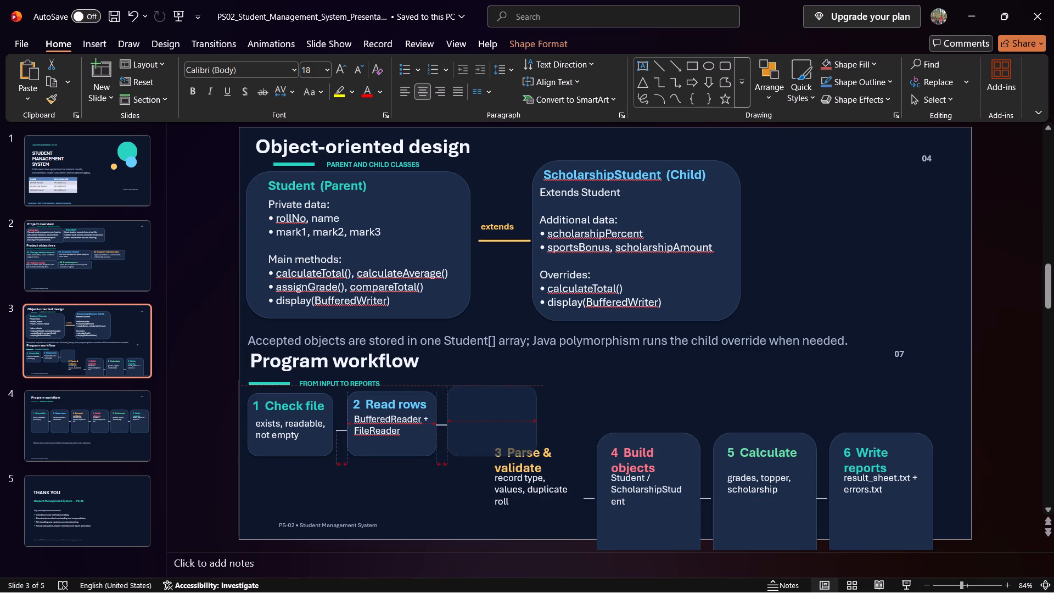
{"action": "left_click_drag", "start_coordinate": [536, 387], "coordinate": [536, 389]}
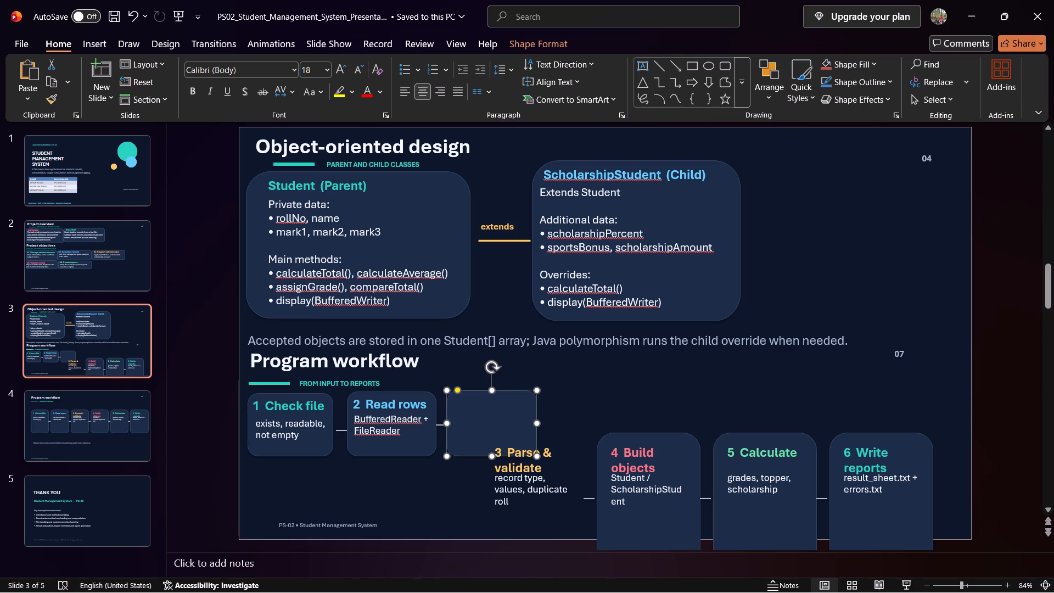
Move the Parse & validate heading and its record type text up onto the shrunken card, with the text directly under the heading.
{"action": "left_click", "coordinate": [527, 461]}
{"action": "left_click_drag", "start_coordinate": [544, 441], "coordinate": [503, 387]}
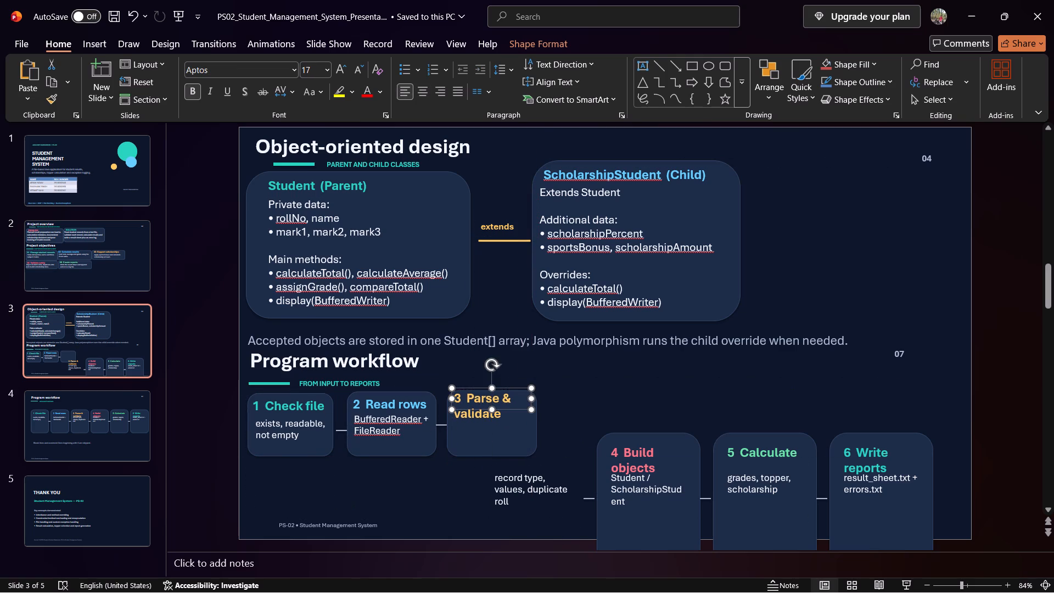
{"action": "left_click", "coordinate": [528, 482]}
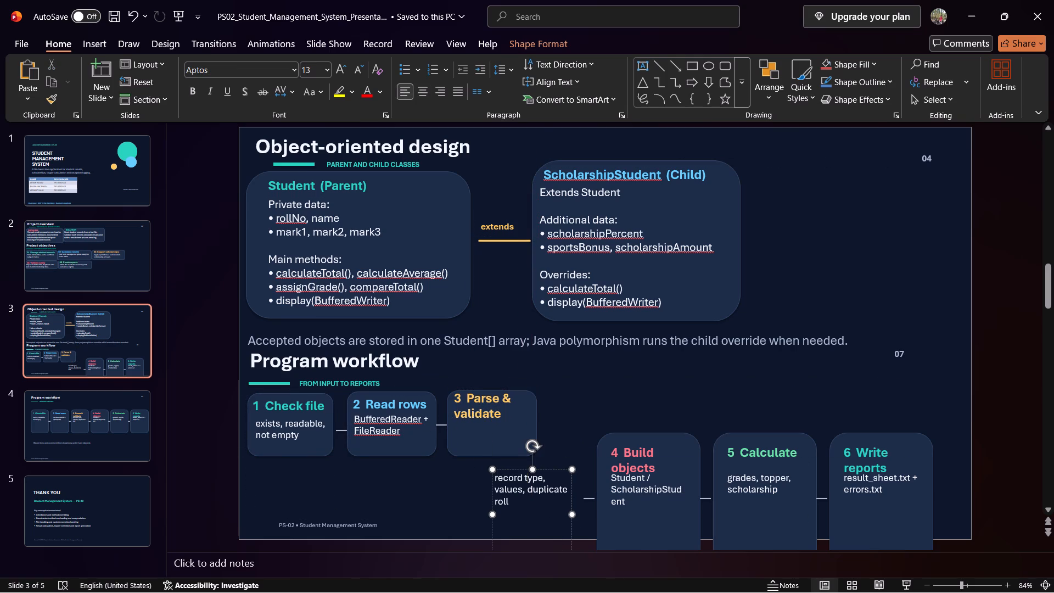
{"action": "left_click_drag", "start_coordinate": [542, 469], "coordinate": [502, 419]}
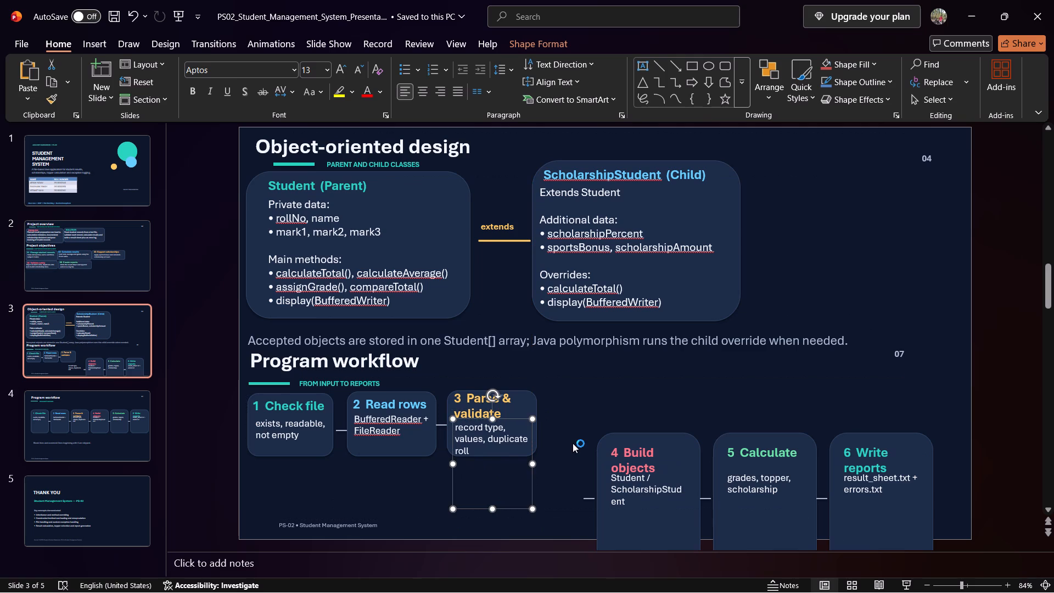
Move the third connector line up beside the Parse & validate card at mid-height.
{"action": "left_click", "coordinate": [586, 499]}
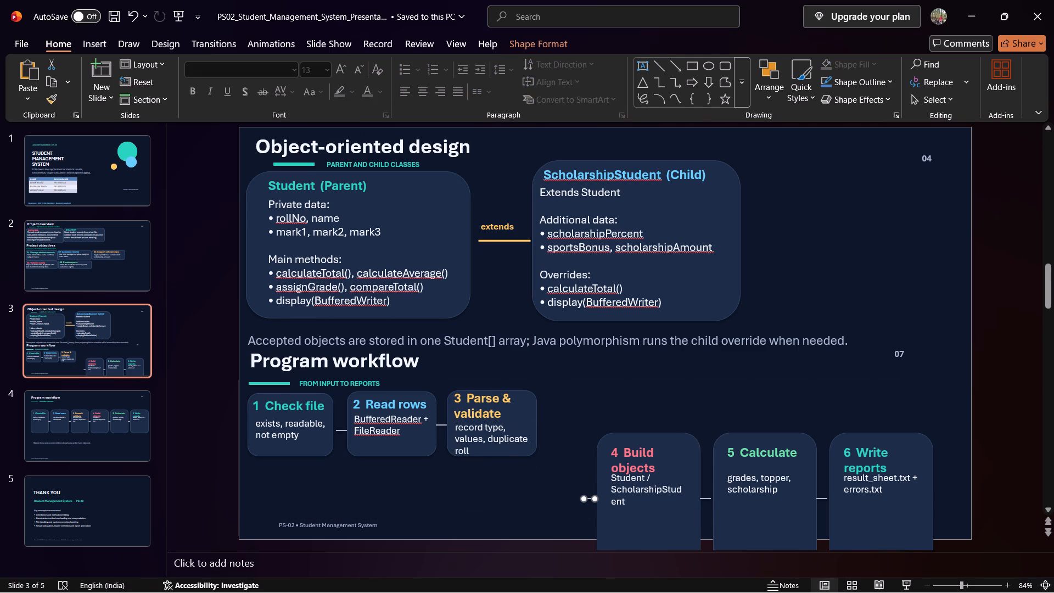
{"action": "left_click_drag", "start_coordinate": [590, 499], "coordinate": [547, 423]}
{"action": "left_click_drag", "start_coordinate": [547, 423], "coordinate": [547, 423]}
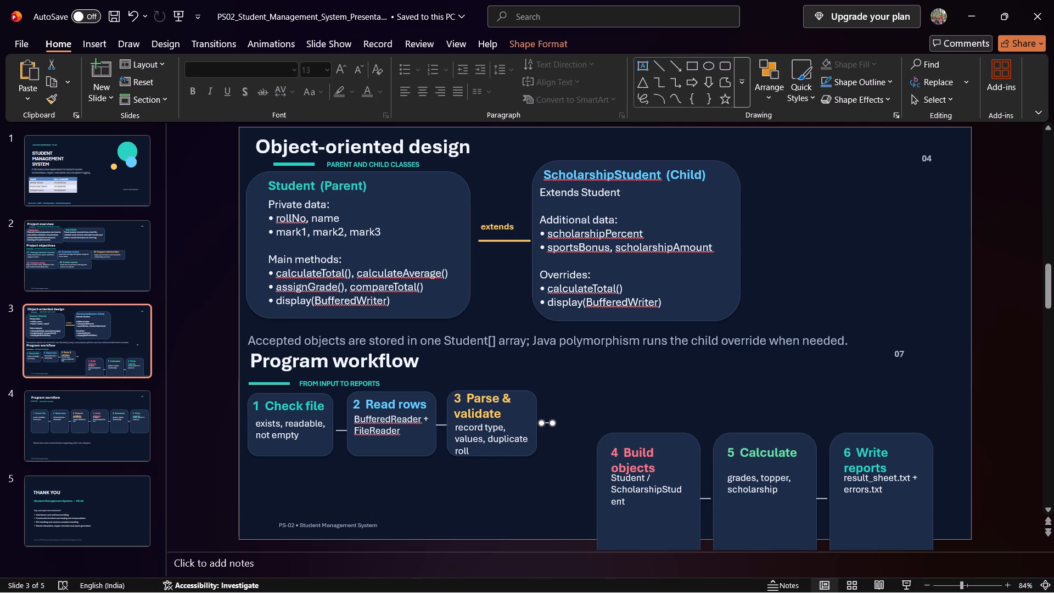
Move the Build objects card background up after the third connector and shrink it to about the size of the Parse & validate card.
{"action": "left_click", "coordinate": [654, 440]}
{"action": "left_click_drag", "start_coordinate": [654, 440], "coordinate": [616, 382]}
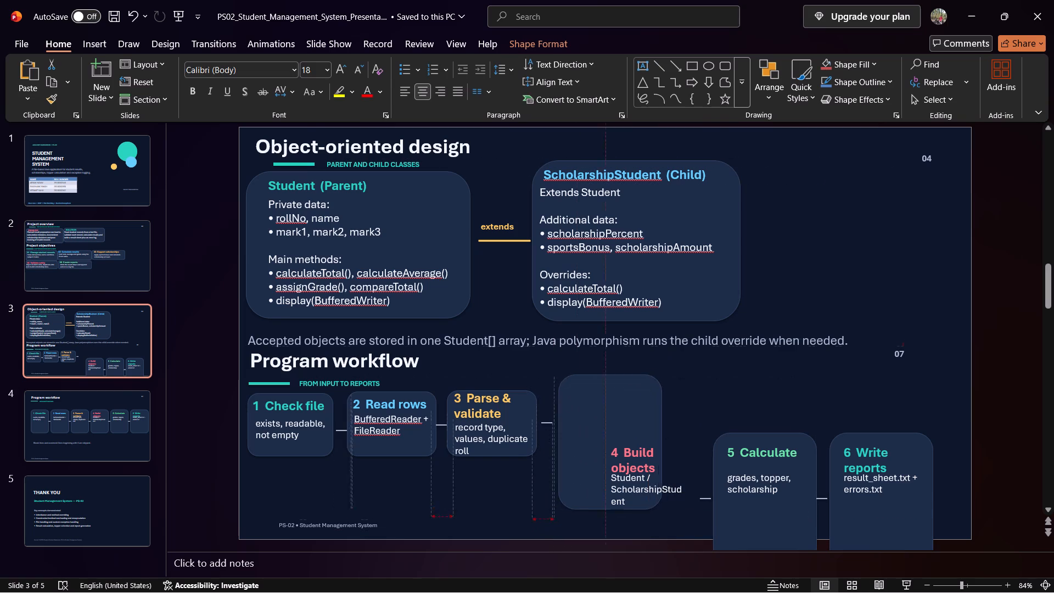
{"action": "left_click_drag", "start_coordinate": [616, 382], "coordinate": [613, 379]}
{"action": "left_click_drag", "start_coordinate": [657, 372], "coordinate": [646, 393]}
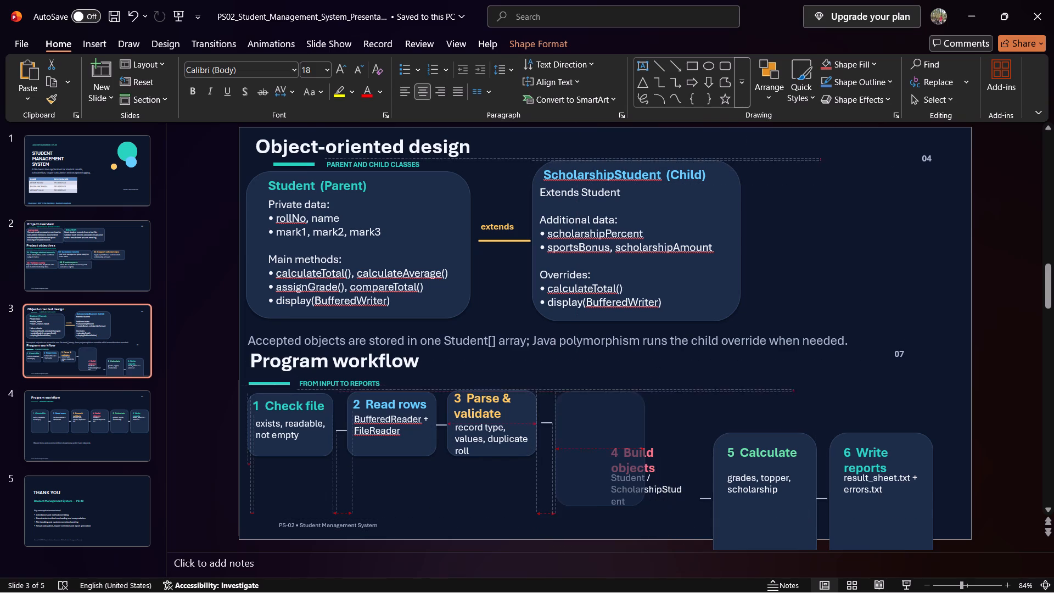
{"action": "left_click_drag", "start_coordinate": [646, 393], "coordinate": [639, 434]}
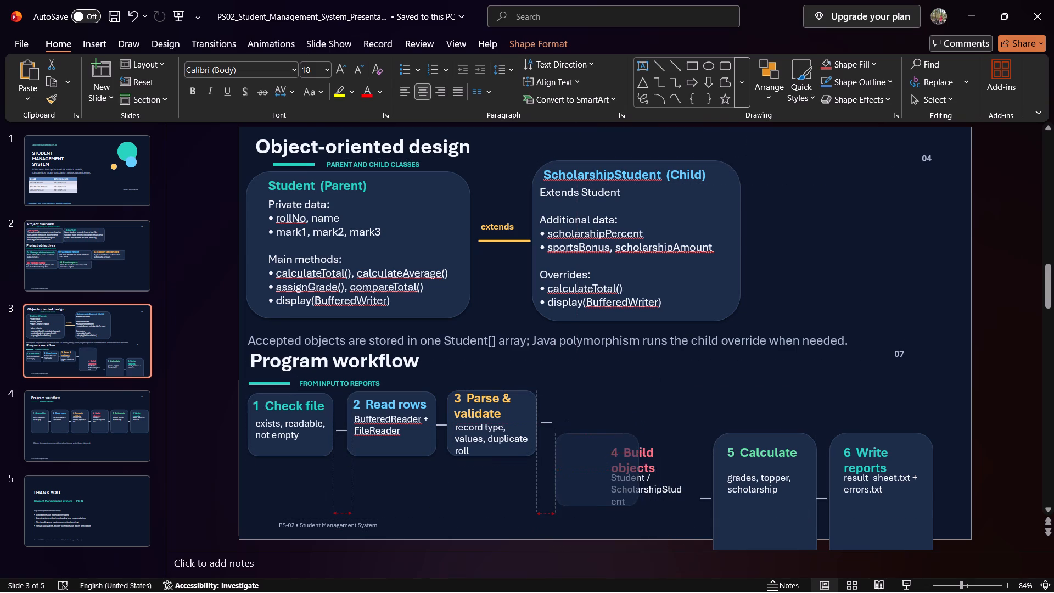
{"action": "left_click_drag", "start_coordinate": [639, 434], "coordinate": [646, 435]}
{"action": "left_click_drag", "start_coordinate": [596, 447], "coordinate": [598, 417]}
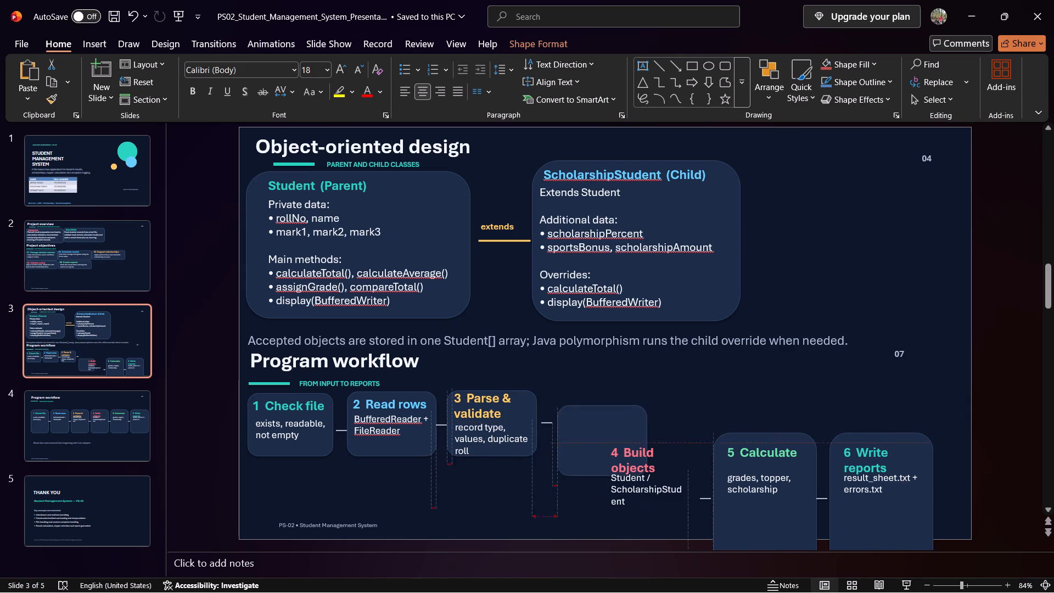
{"action": "left_click_drag", "start_coordinate": [598, 417], "coordinate": [596, 400]}
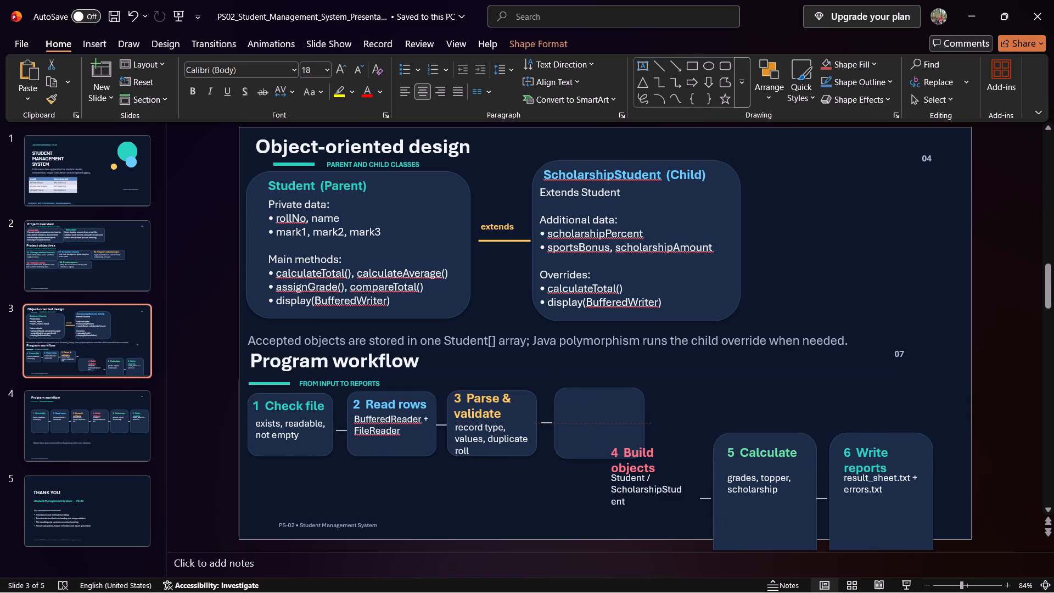
{"action": "left_click_drag", "start_coordinate": [596, 400], "coordinate": [596, 404]}
Move the Build objects heading and its Student / ScholarshipStudent text onto the shrunken card, with the text directly under the heading.
{"action": "left_click", "coordinate": [623, 458]}
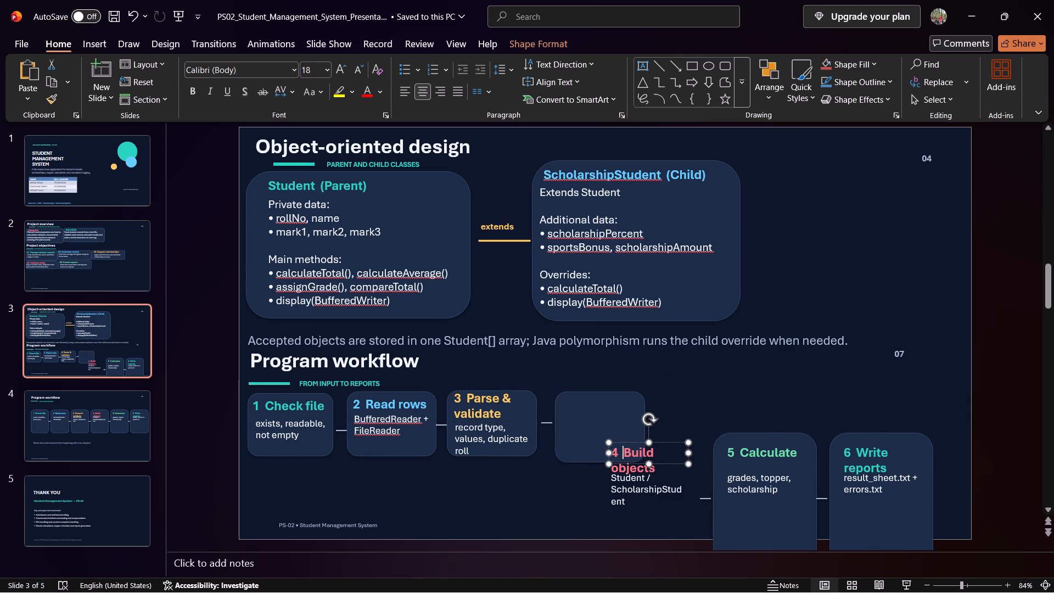
{"action": "left_click_drag", "start_coordinate": [666, 443], "coordinate": [636, 419]}
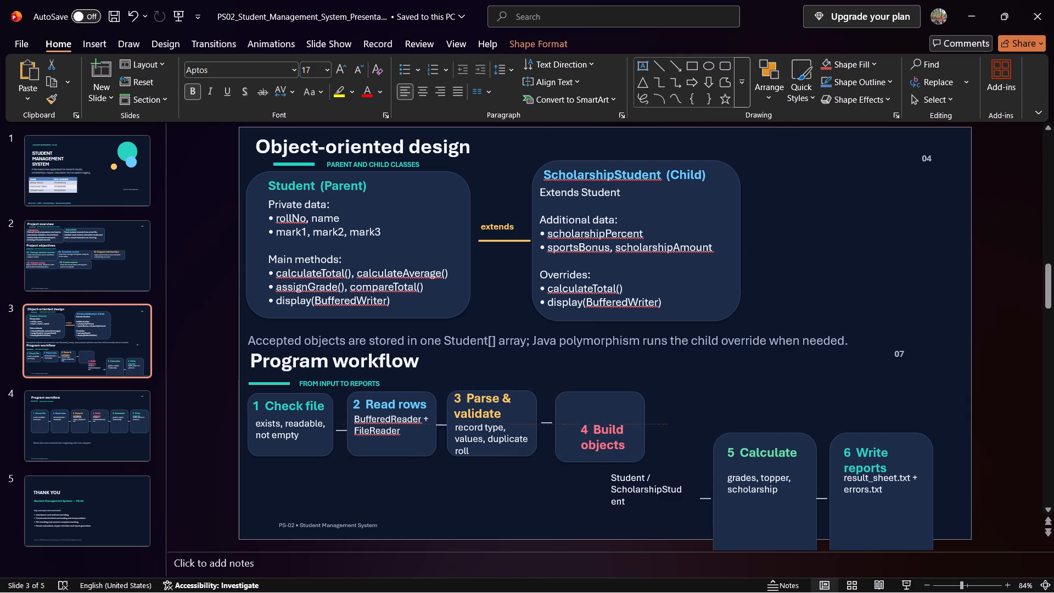
{"action": "left_click_drag", "start_coordinate": [636, 419], "coordinate": [618, 390]}
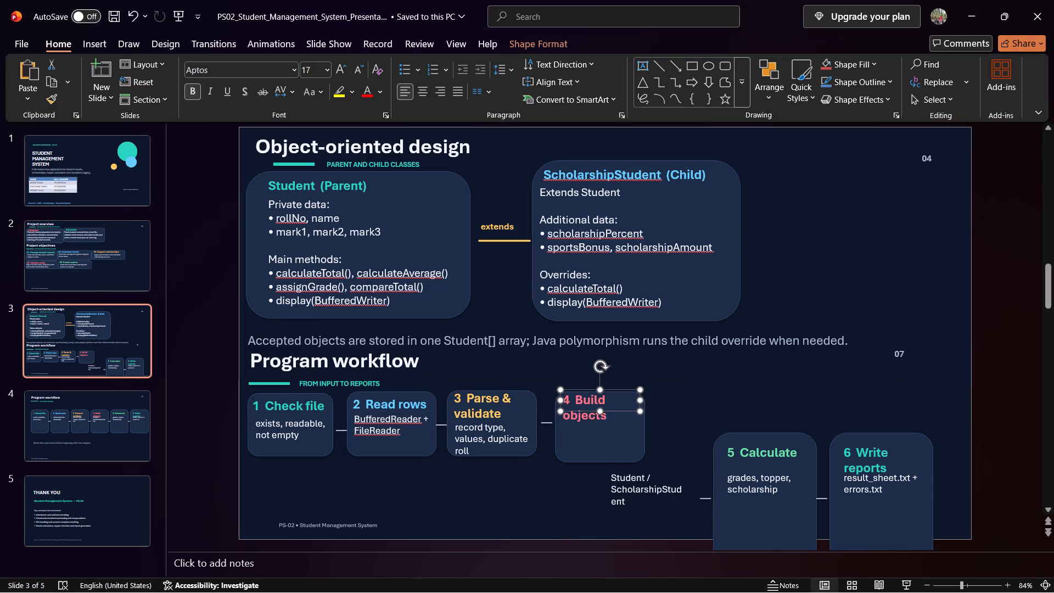
{"action": "left_click", "coordinate": [642, 482]}
{"action": "left_click_drag", "start_coordinate": [660, 469], "coordinate": [620, 427]}
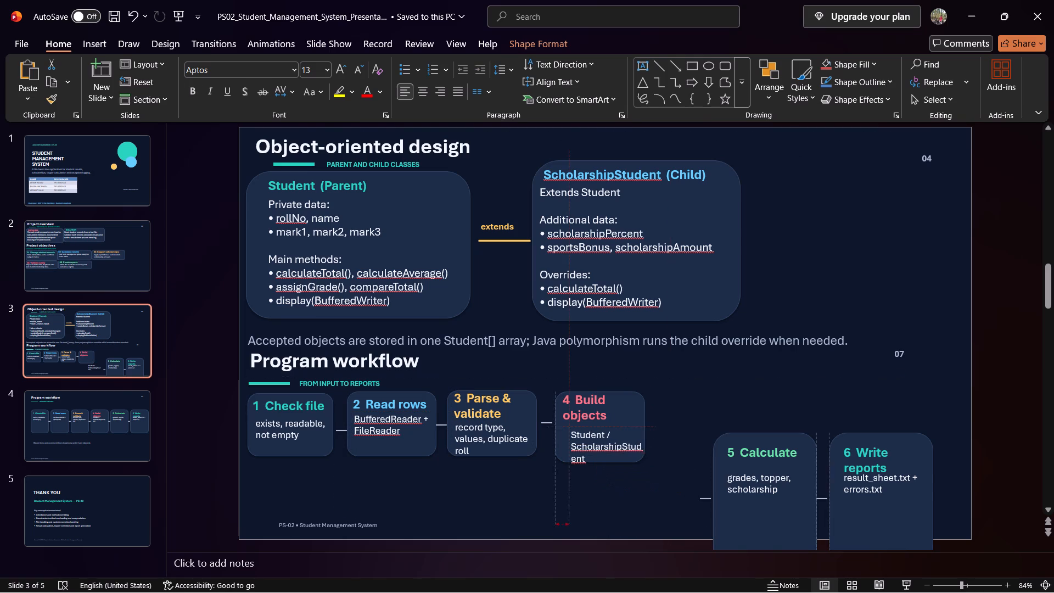
{"action": "left_click_drag", "start_coordinate": [620, 427], "coordinate": [614, 422]}
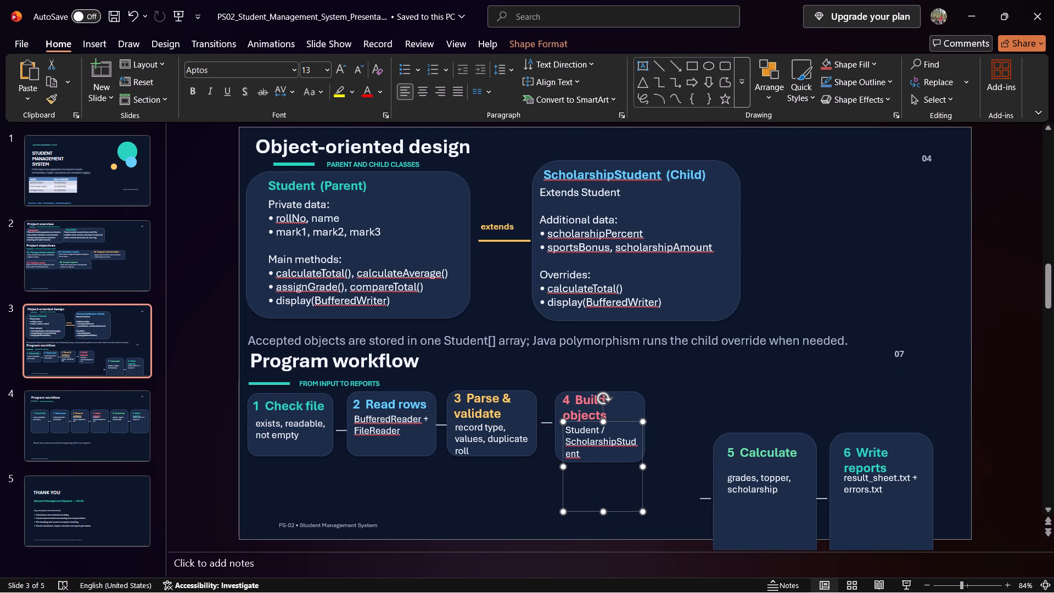
Move the fourth connector line up beside the Build objects card at mid-height.
{"action": "left_click", "coordinate": [703, 501]}
{"action": "left_click_drag", "start_coordinate": [706, 500], "coordinate": [651, 427]}
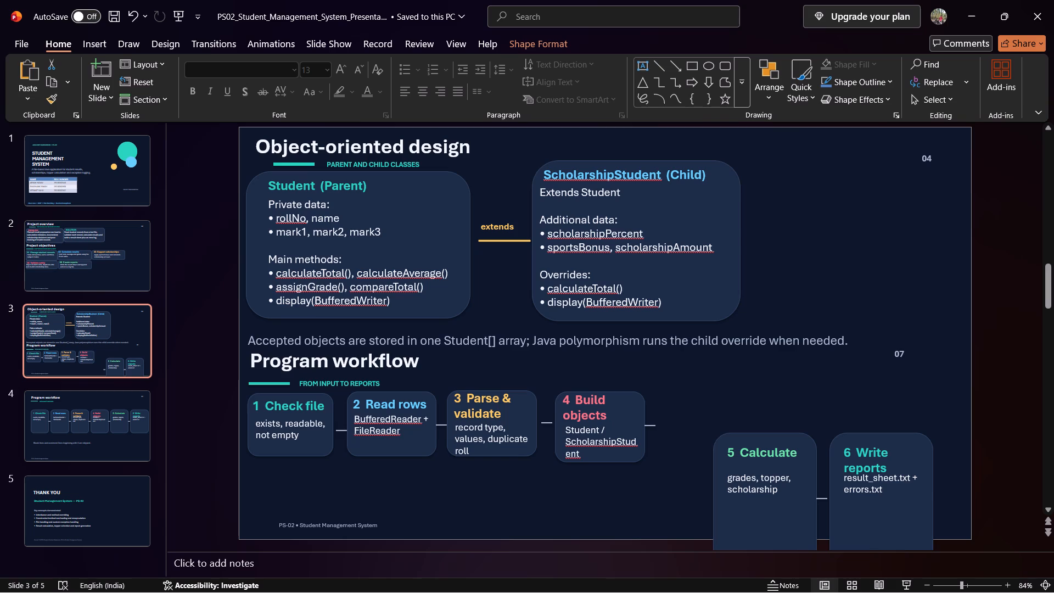
{"action": "left_click_drag", "start_coordinate": [651, 427], "coordinate": [657, 426]}
{"action": "left_click_drag", "start_coordinate": [657, 426], "coordinate": [654, 426]}
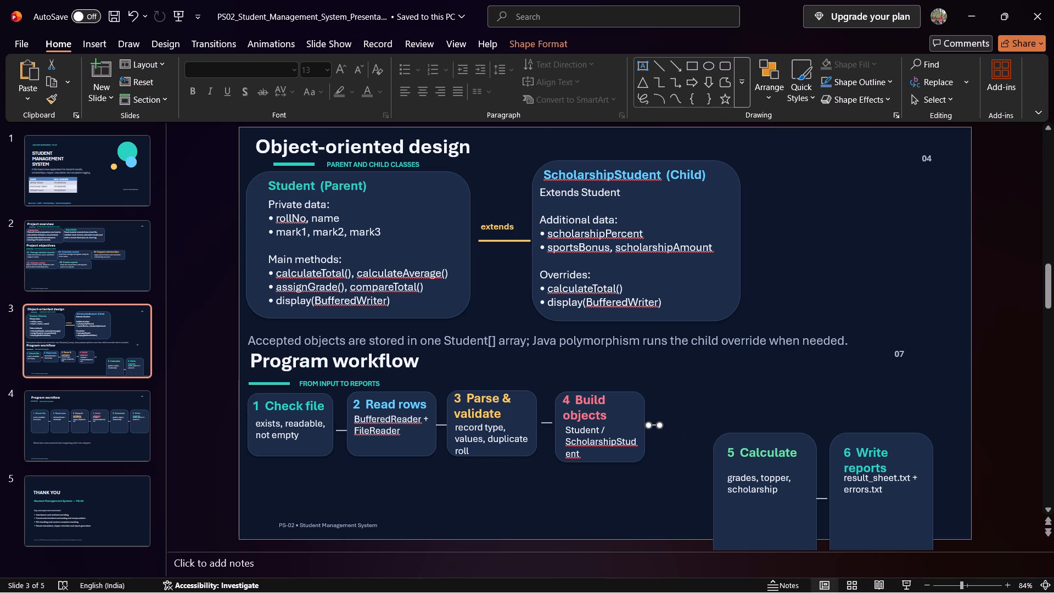
Move the Calculate card background up after the fourth connector and shrink it to about the size of the Build objects card.
{"action": "left_click", "coordinate": [756, 445]}
{"action": "left_click", "coordinate": [781, 433]}
{"action": "left_click_drag", "start_coordinate": [781, 433], "coordinate": [728, 380]}
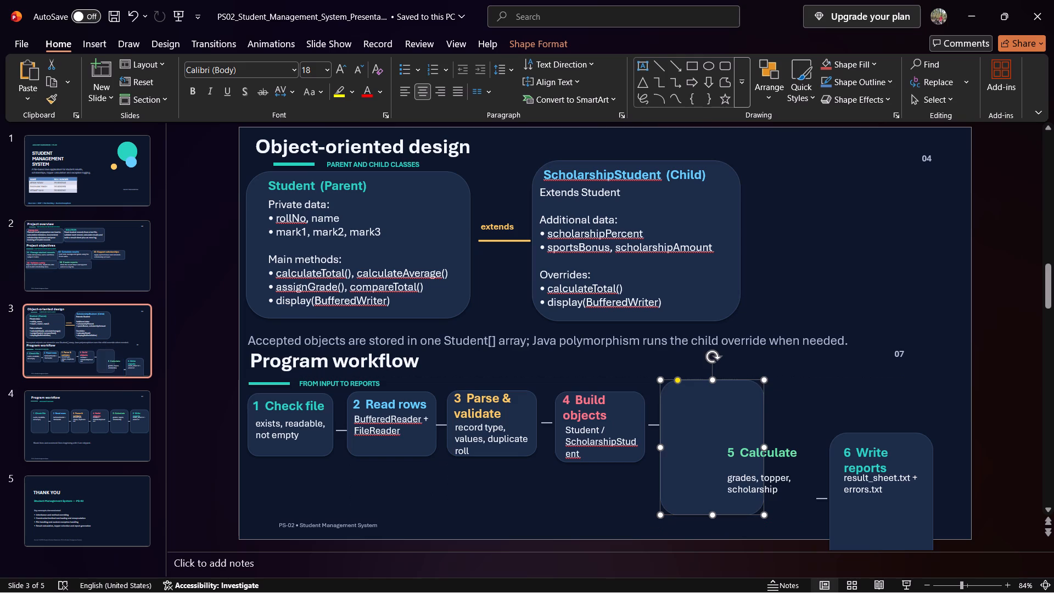
{"action": "left_click_drag", "start_coordinate": [766, 379], "coordinate": [749, 443]}
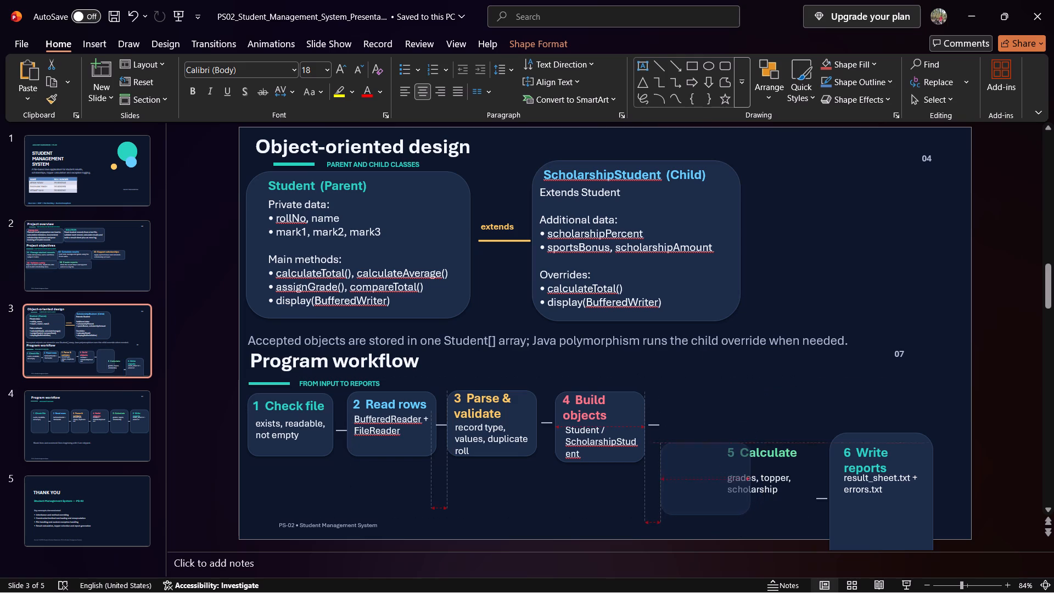
{"action": "left_click_drag", "start_coordinate": [749, 443], "coordinate": [750, 446]}
{"action": "left_click_drag", "start_coordinate": [712, 467], "coordinate": [714, 419]}
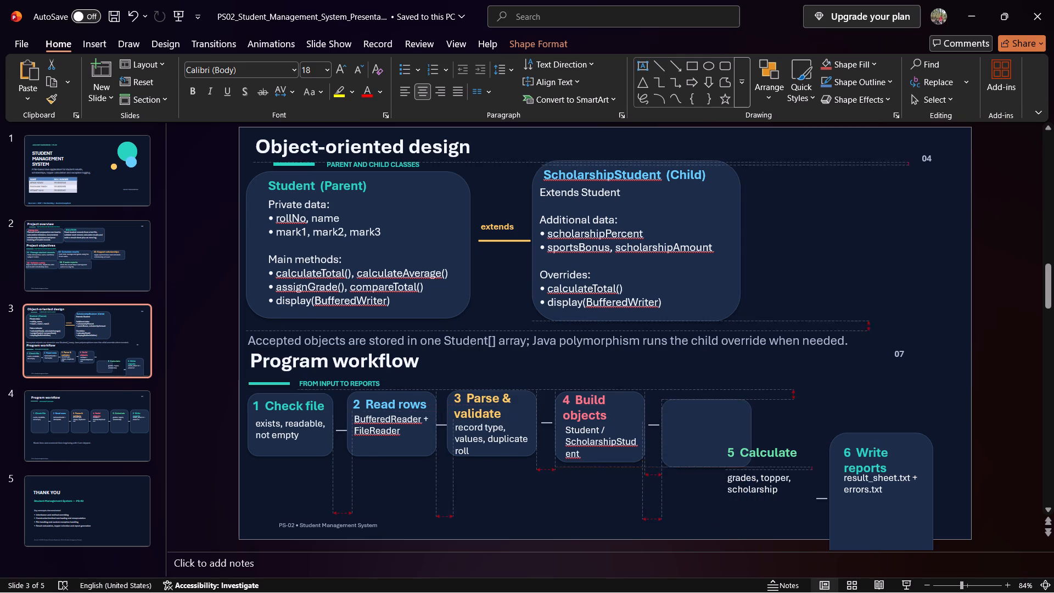
{"action": "left_click_drag", "start_coordinate": [714, 419], "coordinate": [711, 415]}
Move the Calculate heading and its grades, topper, scholarship text onto the shrunken card, with the text directly under the heading.
{"action": "left_click", "coordinate": [741, 450]}
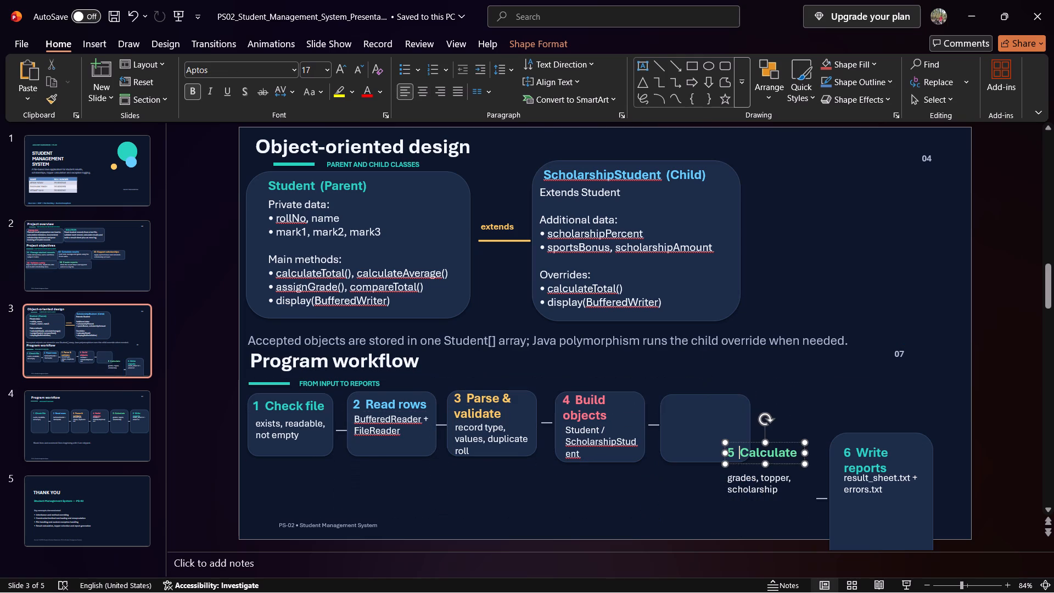
{"action": "left_click_drag", "start_coordinate": [758, 444], "coordinate": [756, 443]}
{"action": "left_click_drag", "start_coordinate": [756, 443], "coordinate": [695, 395]}
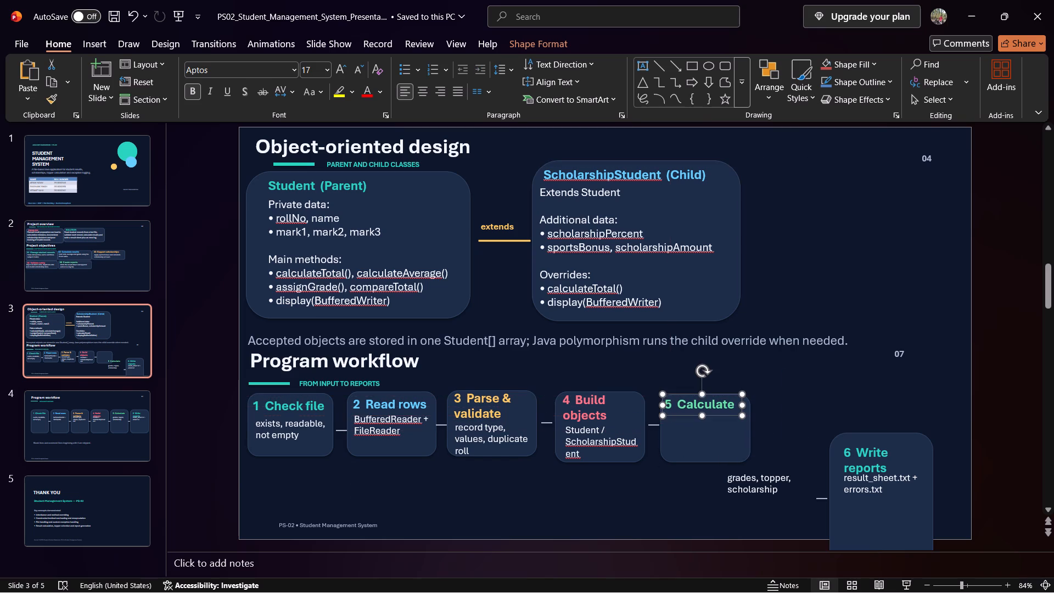
{"action": "left_click", "coordinate": [753, 488]}
{"action": "left_click_drag", "start_coordinate": [754, 469], "coordinate": [696, 417]}
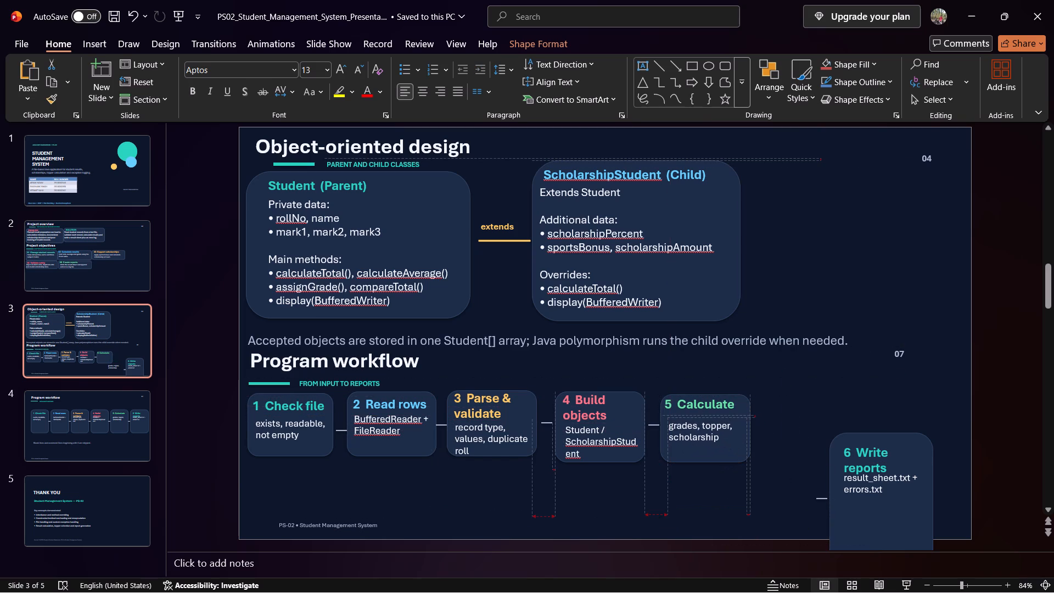
{"action": "left_click_drag", "start_coordinate": [696, 417], "coordinate": [694, 416]}
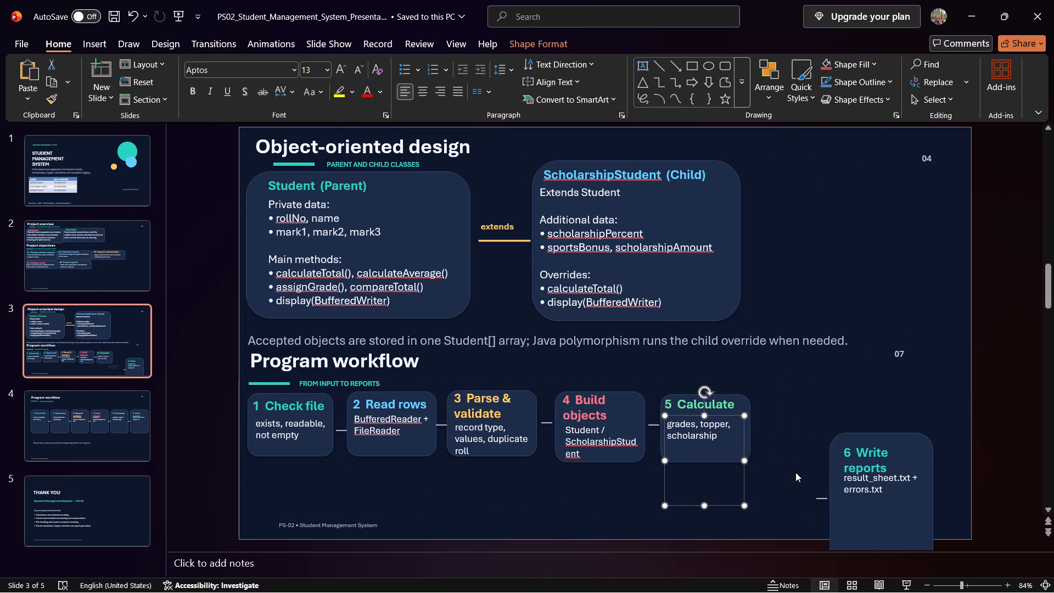
Move the fifth connector line up beside the Calculate card at mid-height.
{"action": "left_click", "coordinate": [816, 496]}
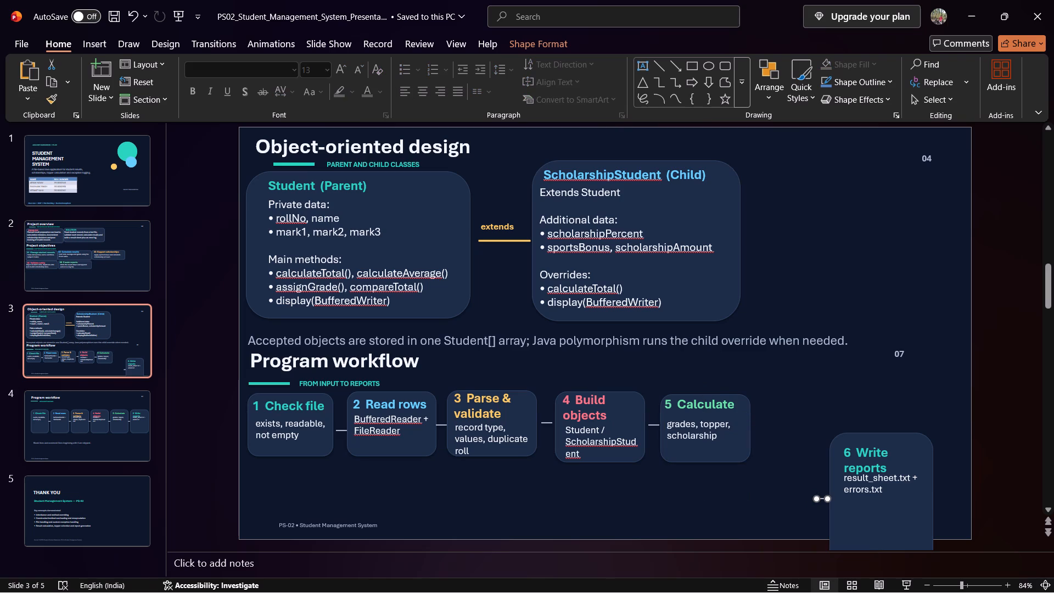
{"action": "left_click_drag", "start_coordinate": [823, 503], "coordinate": [761, 432]}
{"action": "left_click_drag", "start_coordinate": [761, 432], "coordinate": [761, 433]}
Move the Write reports card background up after the fifth connector and shrink it to about the size of the Calculate card.
{"action": "left_click_drag", "start_coordinate": [891, 439], "coordinate": [825, 382]}
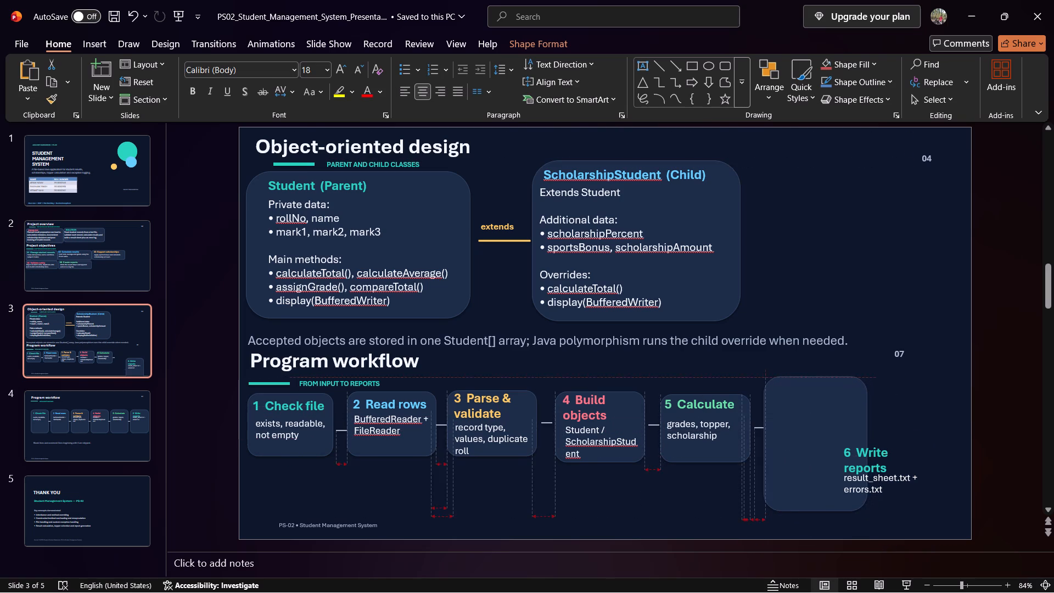
{"action": "left_click_drag", "start_coordinate": [825, 382], "coordinate": [829, 382]}
{"action": "left_click_drag", "start_coordinate": [872, 376], "coordinate": [860, 443]}
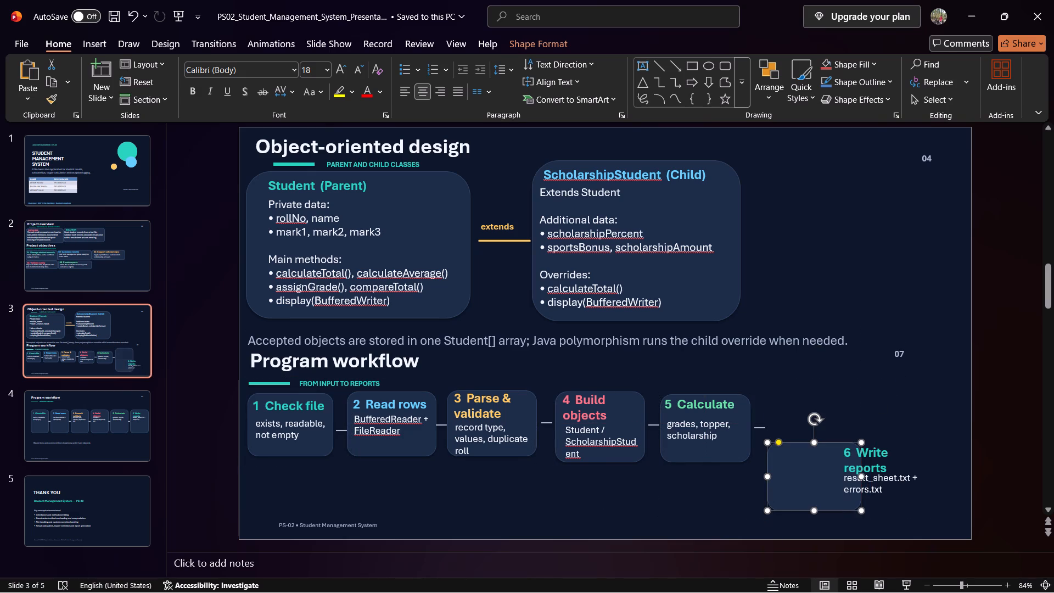
{"action": "left_click_drag", "start_coordinate": [822, 461], "coordinate": [823, 414]}
Move the Write reports heading and its result_sheet.txt + errors.txt text onto the shrunken card, with the text under the two-line heading.
{"action": "left_click", "coordinate": [859, 454]}
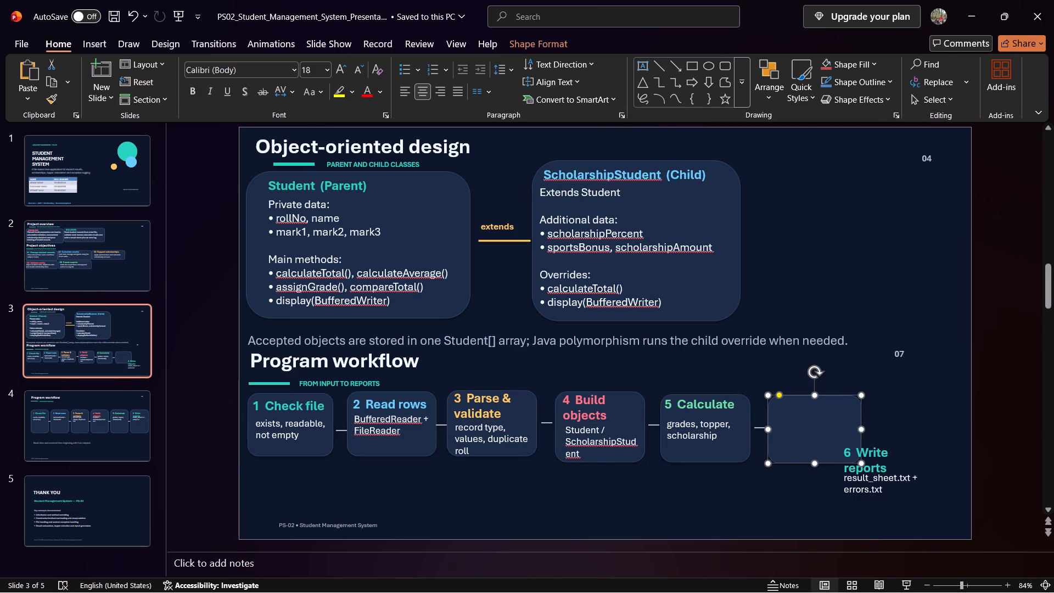
{"action": "left_click", "coordinate": [850, 454]}
{"action": "left_click_drag", "start_coordinate": [871, 442], "coordinate": [820, 416]}
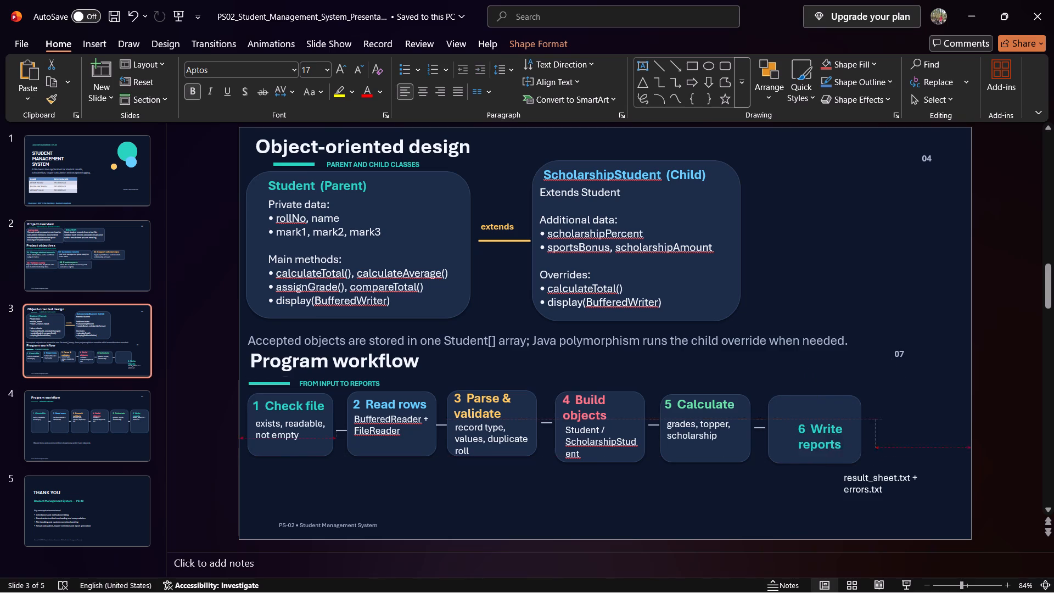
{"action": "left_click_drag", "start_coordinate": [820, 416], "coordinate": [803, 394]}
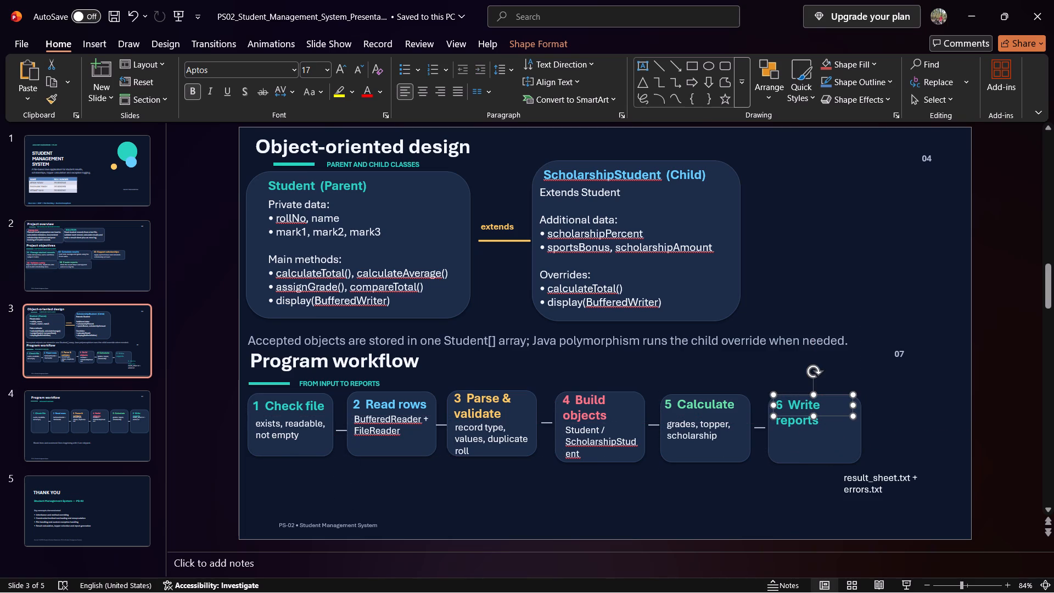
{"action": "left_click", "coordinate": [862, 482]}
{"action": "left_click_drag", "start_coordinate": [871, 469], "coordinate": [840, 450]}
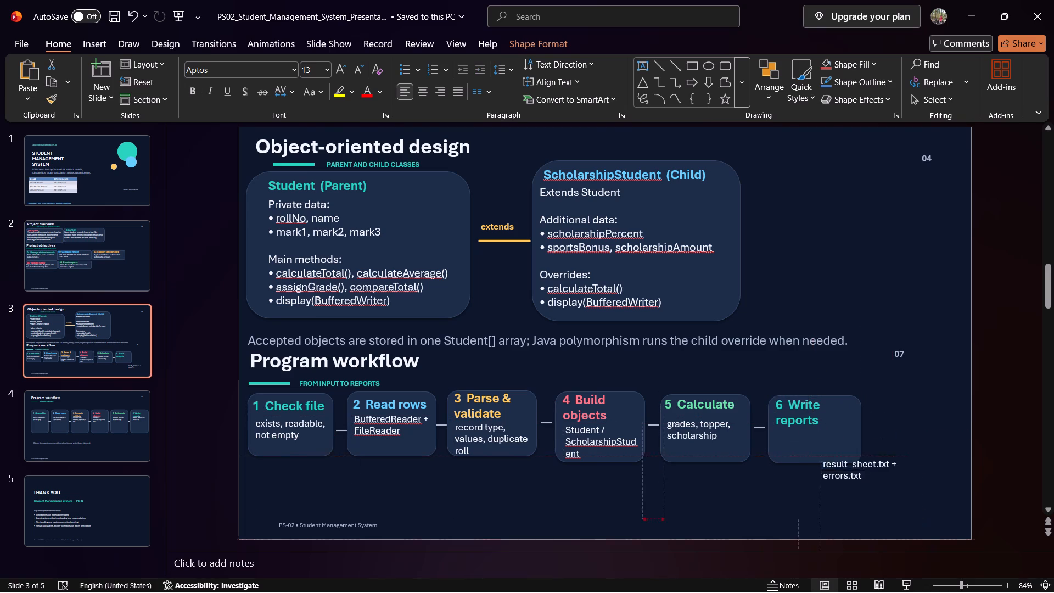
{"action": "left_click_drag", "start_coordinate": [840, 450], "coordinate": [803, 427]}
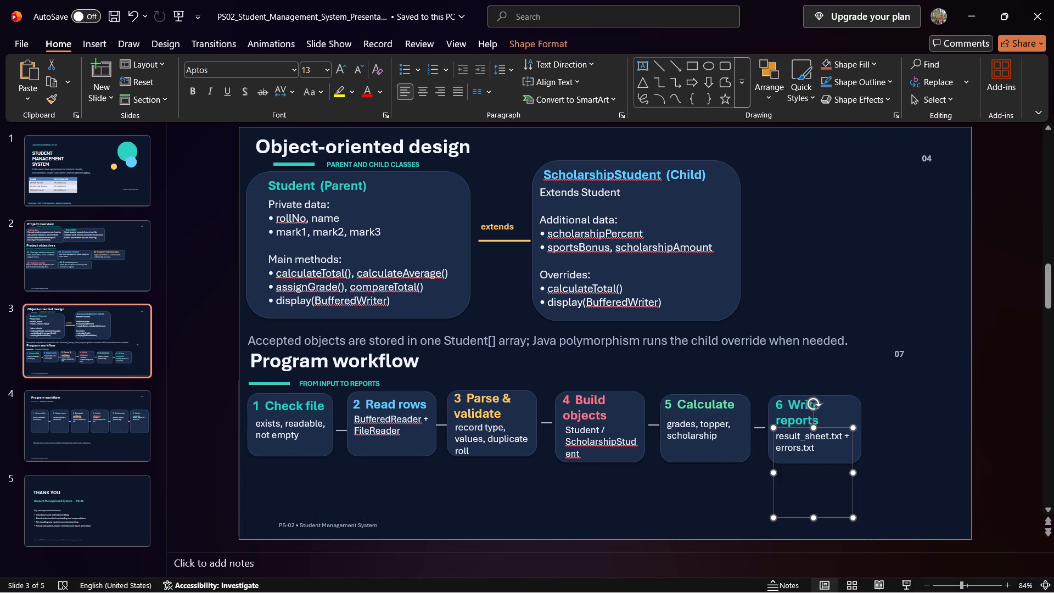
Delete the page number 07 beside the Program workflow heading on slide 3.
{"action": "left_click", "coordinate": [895, 356]}
{"action": "key", "text": "ctrl+a"}
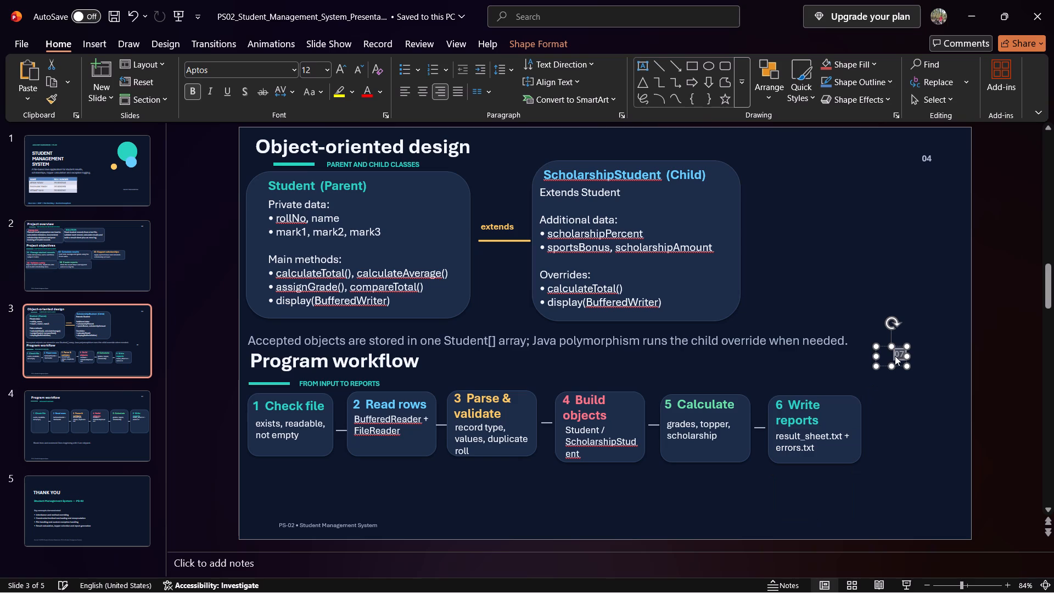
{"action": "key", "text": "BackSpace"}
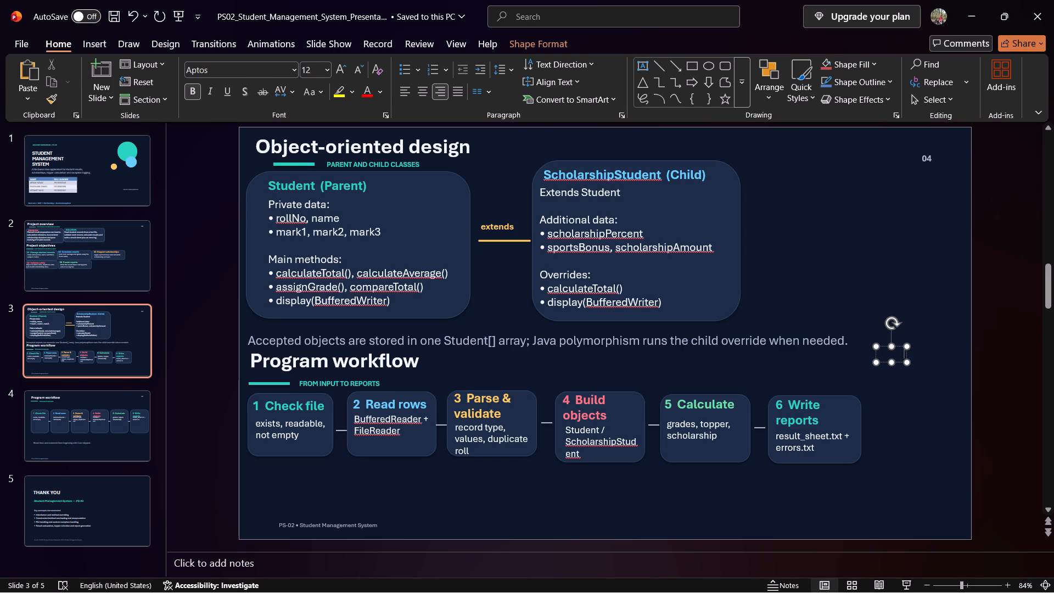
Bring the off-slide note about blank and comment lines up under the workflow cards and clear its text.
{"action": "scroll", "coordinate": [397, 401], "scroll_direction": "down", "scroll_amount": 3}
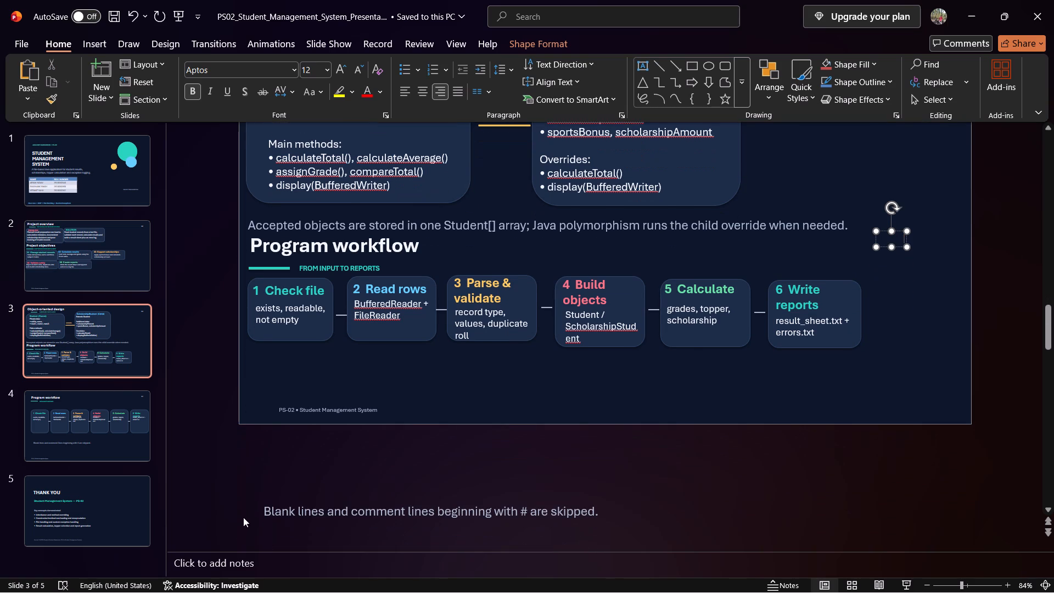
{"action": "left_click_drag", "start_coordinate": [261, 511], "coordinate": [273, 365]}
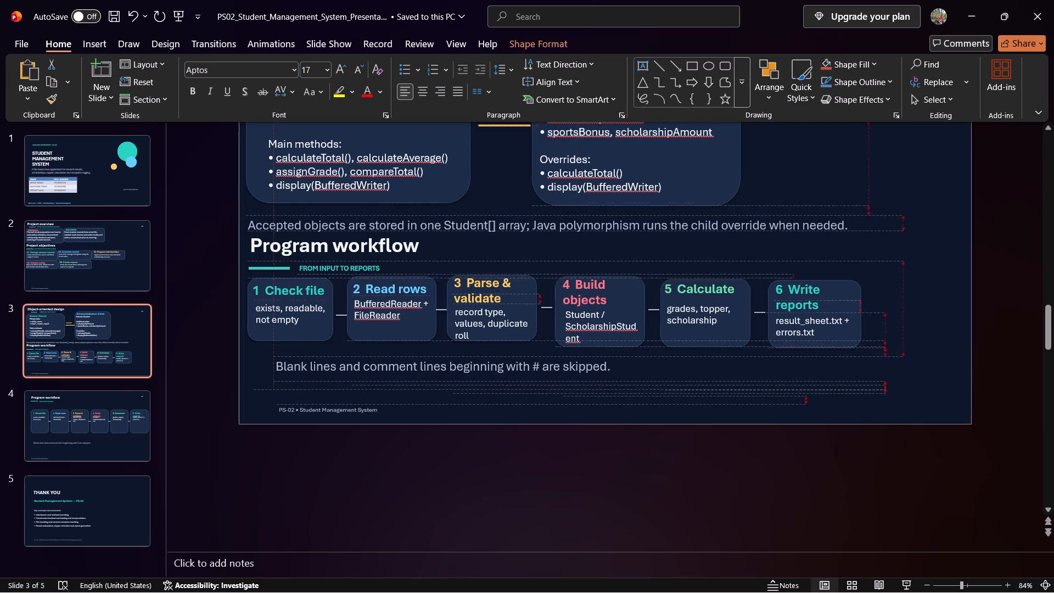
{"action": "left_click_drag", "start_coordinate": [273, 365], "coordinate": [273, 365]}
{"action": "left_click", "coordinate": [330, 371]}
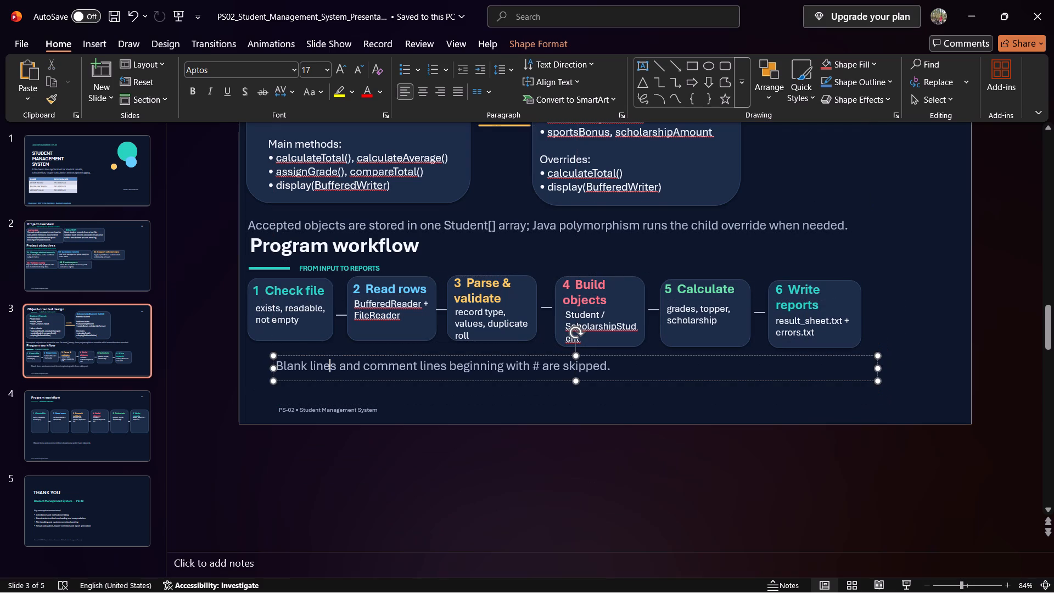
{"action": "key", "text": "ctrl+a"}
{"action": "key", "text": "BackSpace"}
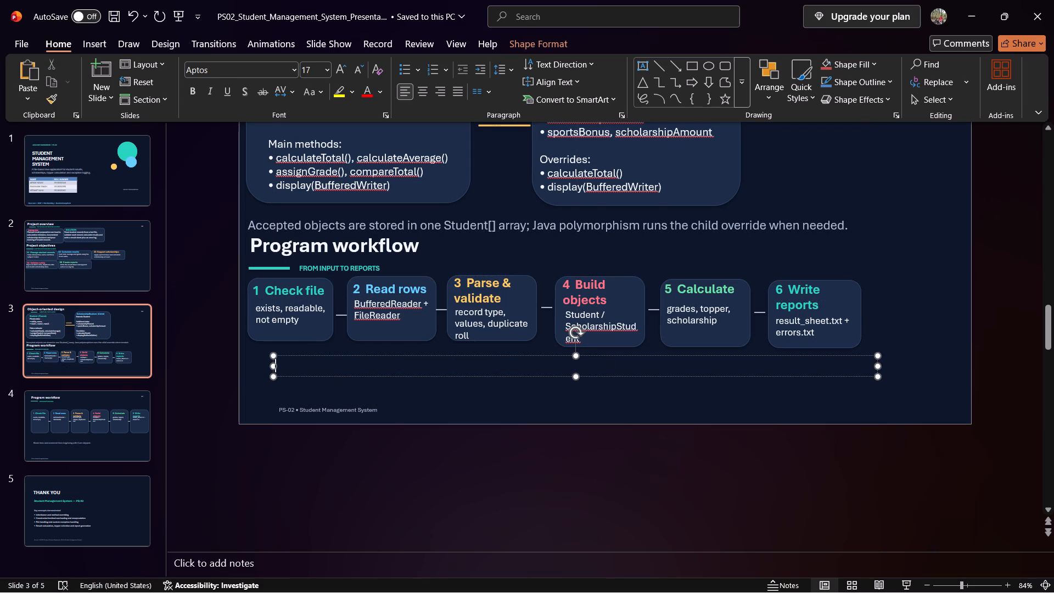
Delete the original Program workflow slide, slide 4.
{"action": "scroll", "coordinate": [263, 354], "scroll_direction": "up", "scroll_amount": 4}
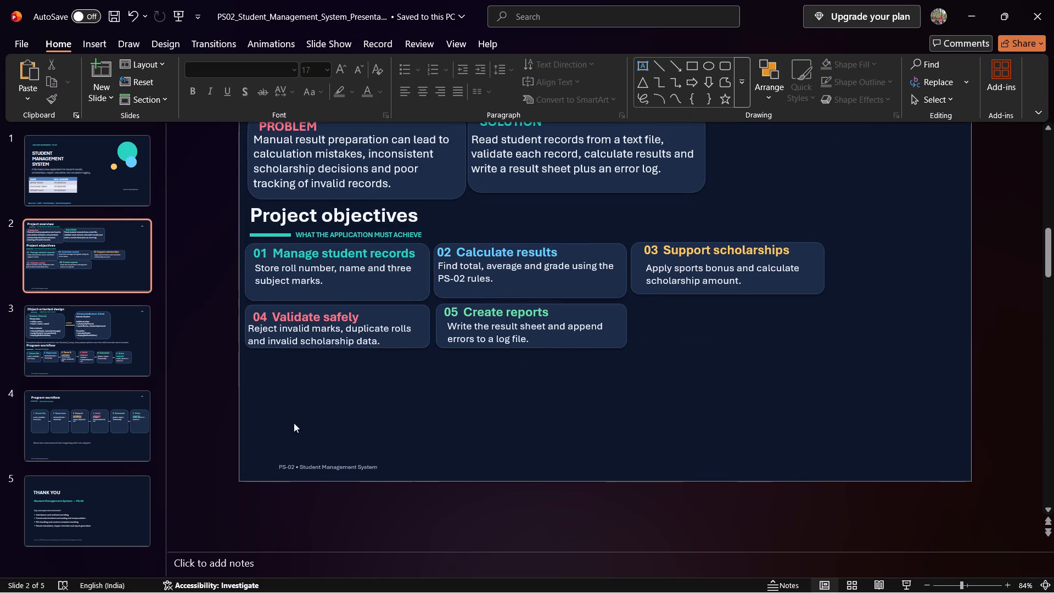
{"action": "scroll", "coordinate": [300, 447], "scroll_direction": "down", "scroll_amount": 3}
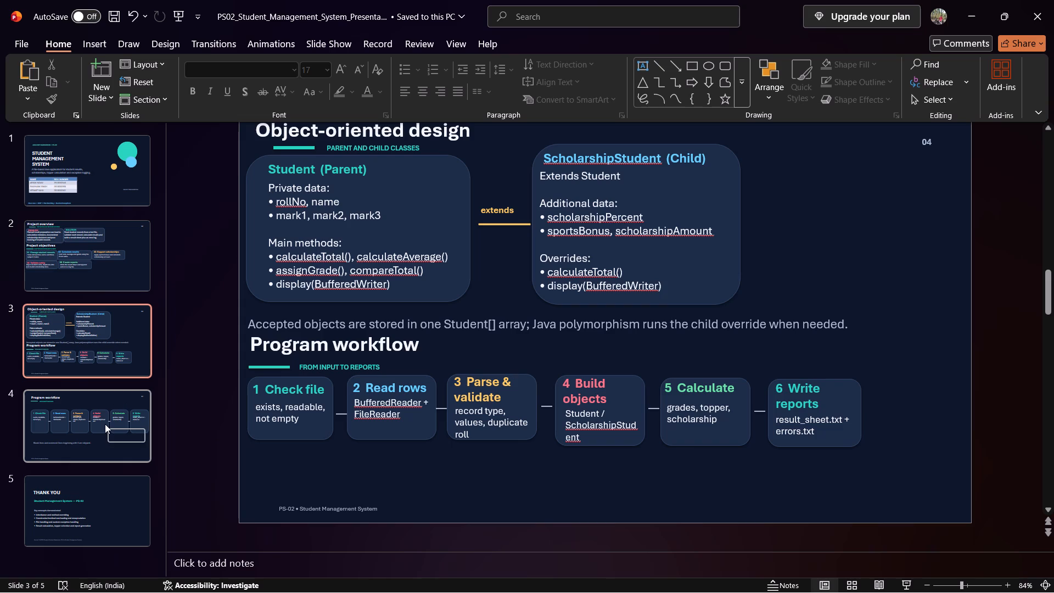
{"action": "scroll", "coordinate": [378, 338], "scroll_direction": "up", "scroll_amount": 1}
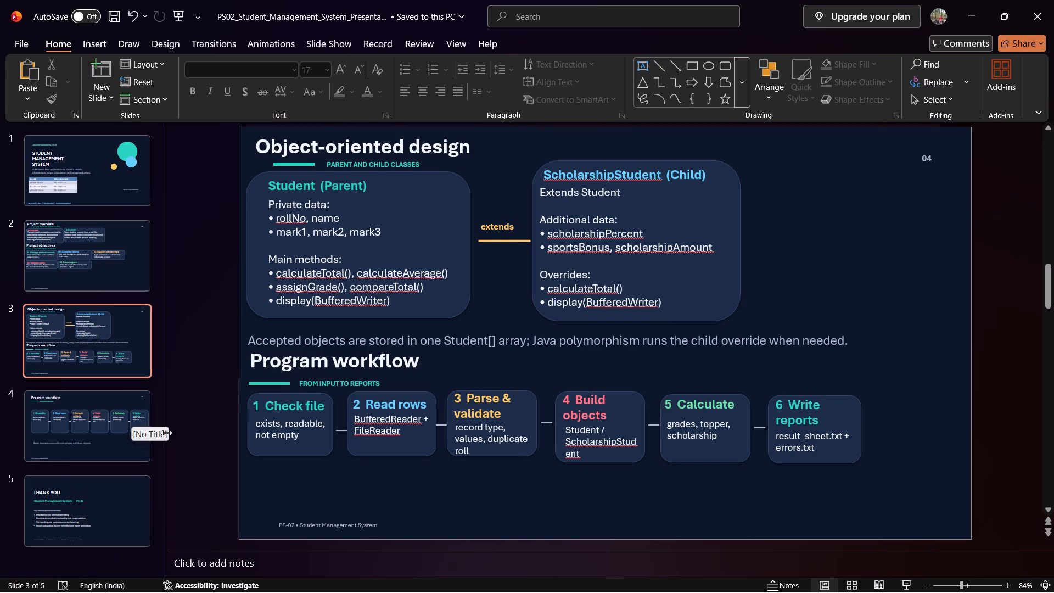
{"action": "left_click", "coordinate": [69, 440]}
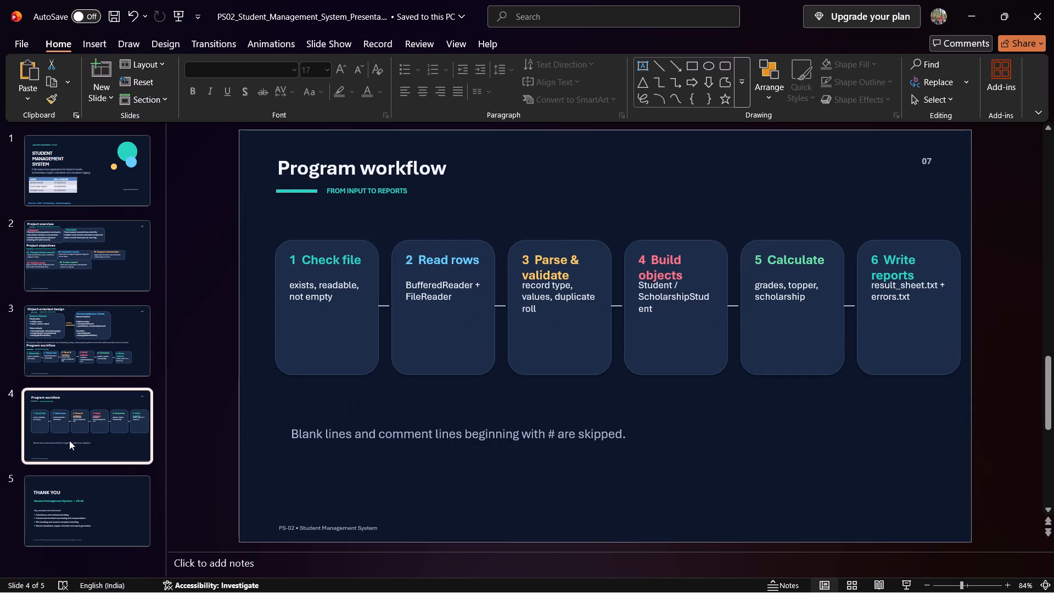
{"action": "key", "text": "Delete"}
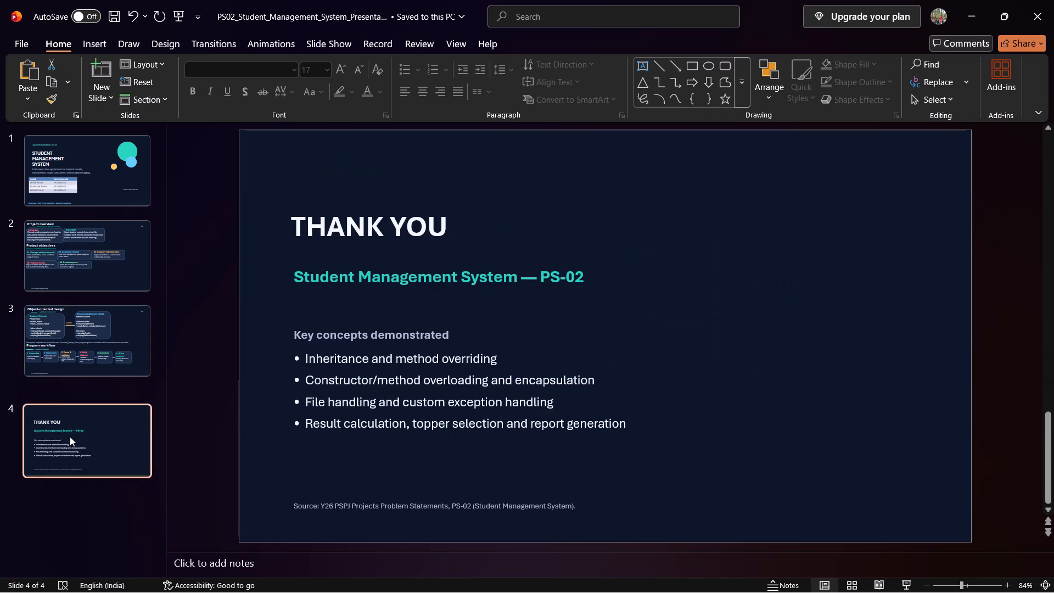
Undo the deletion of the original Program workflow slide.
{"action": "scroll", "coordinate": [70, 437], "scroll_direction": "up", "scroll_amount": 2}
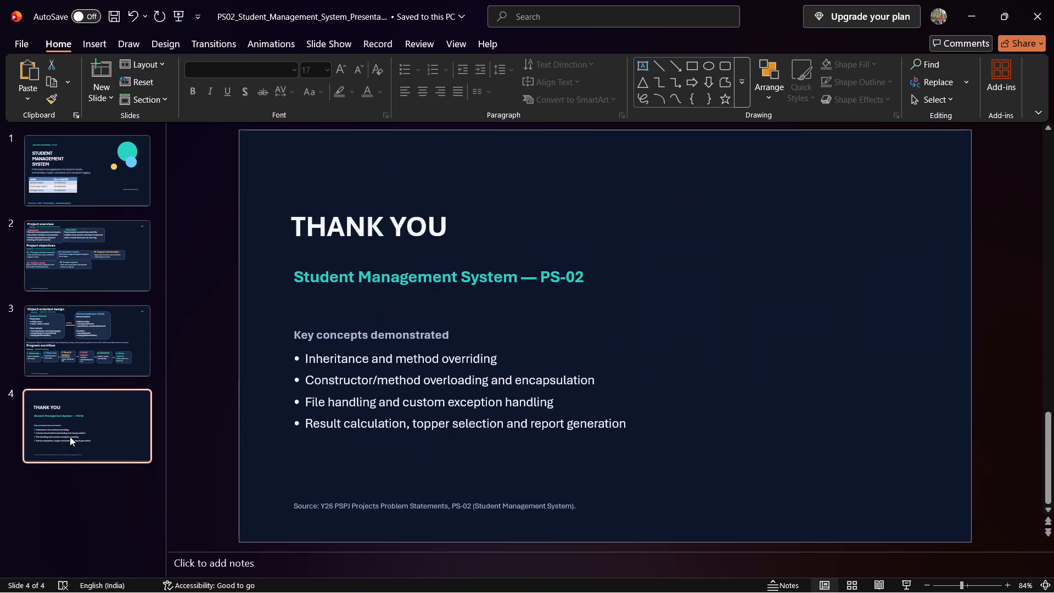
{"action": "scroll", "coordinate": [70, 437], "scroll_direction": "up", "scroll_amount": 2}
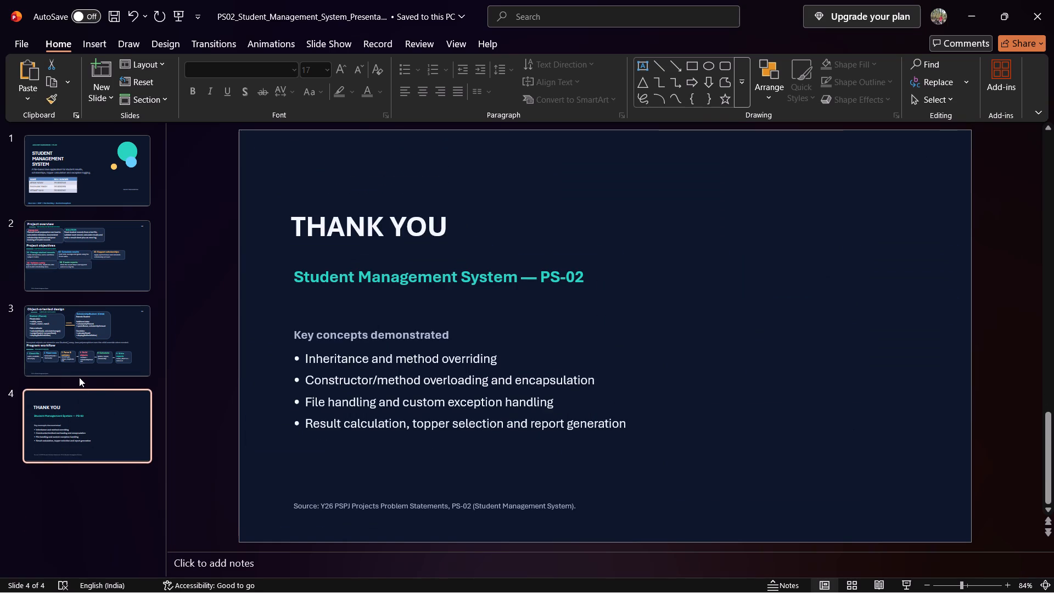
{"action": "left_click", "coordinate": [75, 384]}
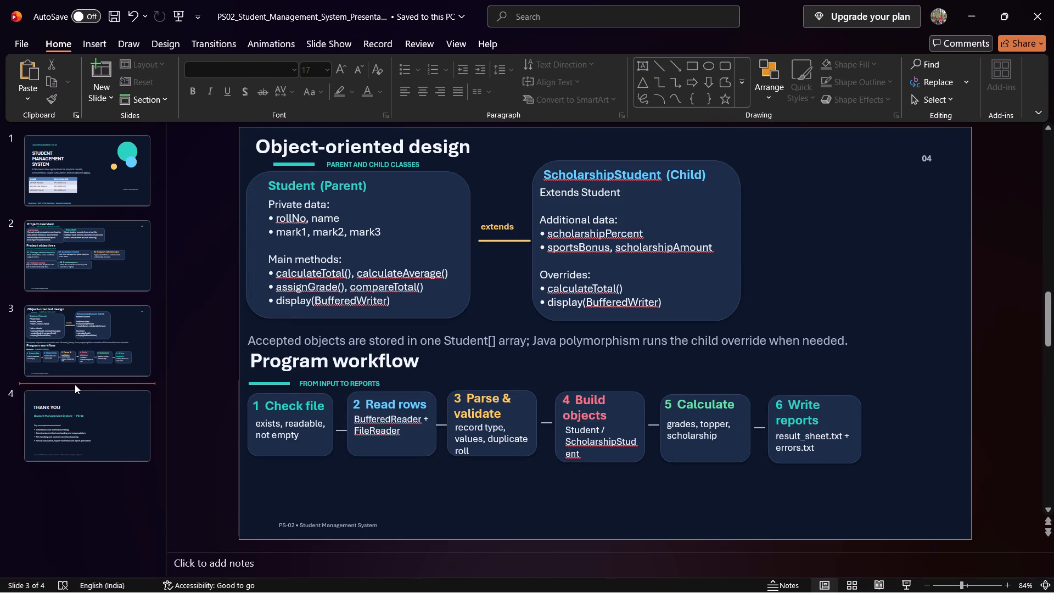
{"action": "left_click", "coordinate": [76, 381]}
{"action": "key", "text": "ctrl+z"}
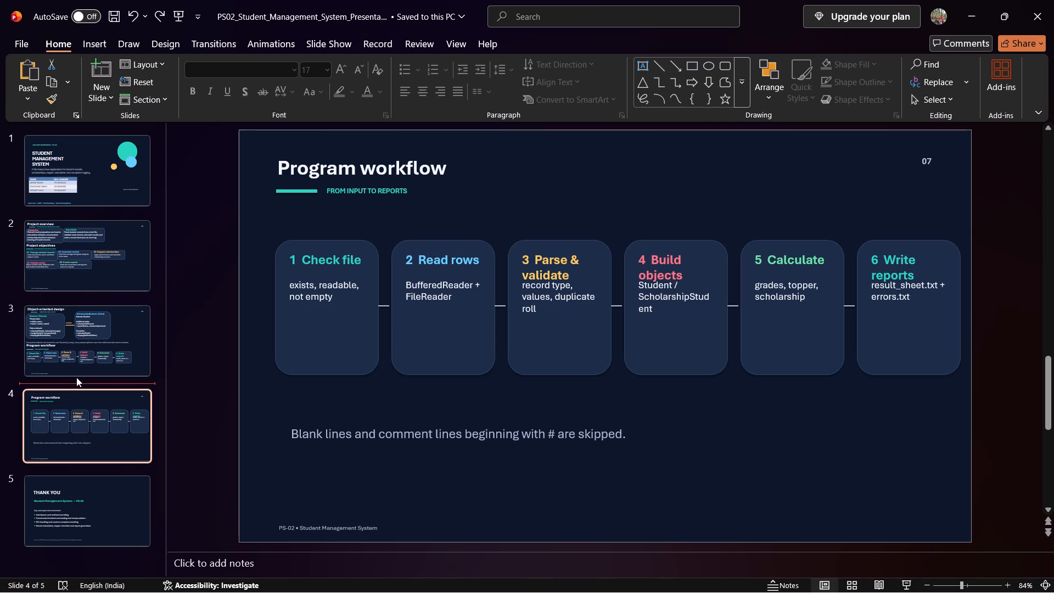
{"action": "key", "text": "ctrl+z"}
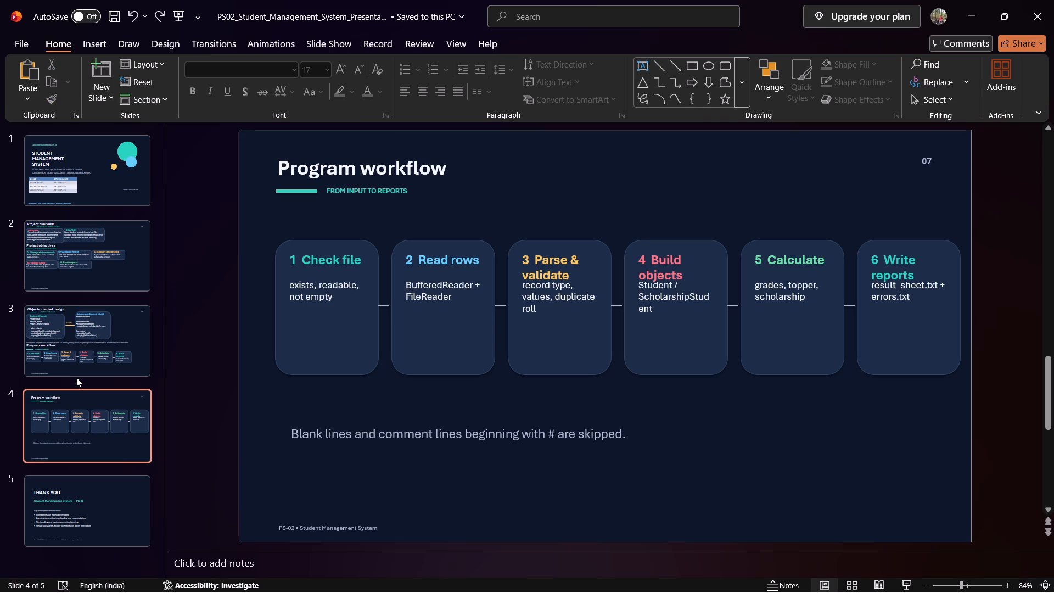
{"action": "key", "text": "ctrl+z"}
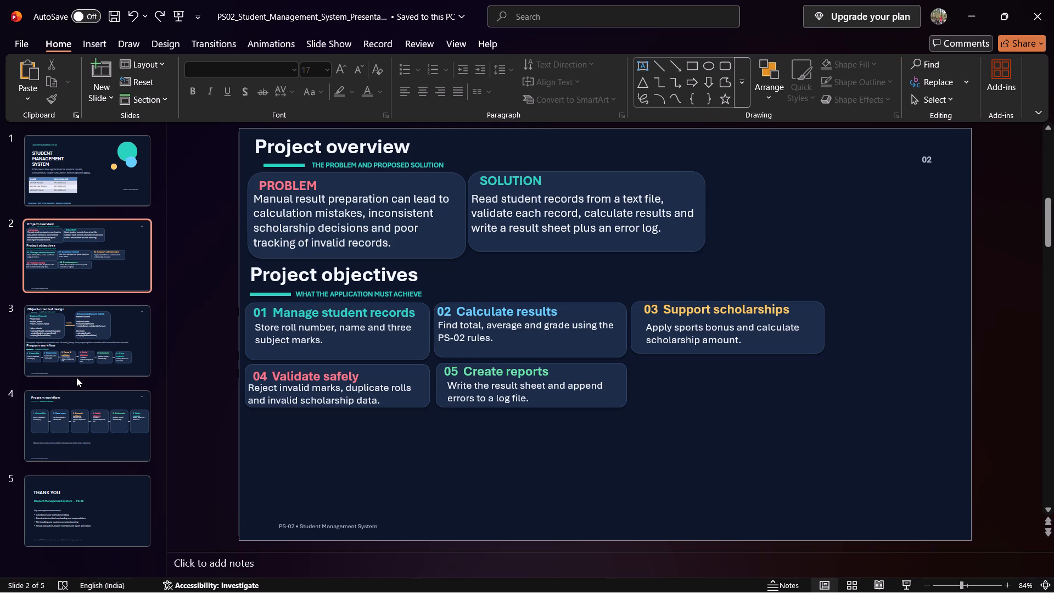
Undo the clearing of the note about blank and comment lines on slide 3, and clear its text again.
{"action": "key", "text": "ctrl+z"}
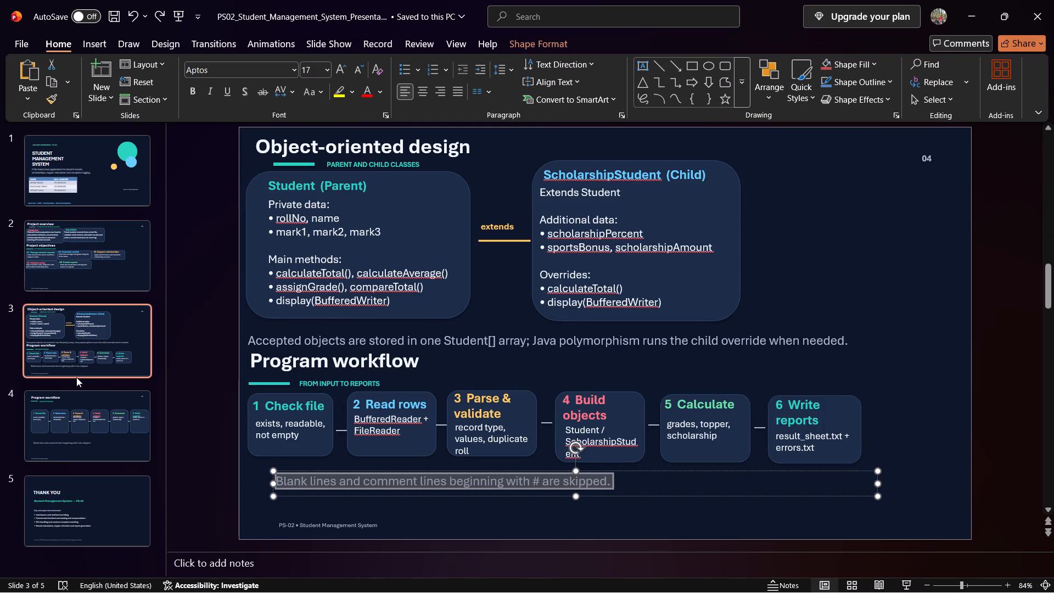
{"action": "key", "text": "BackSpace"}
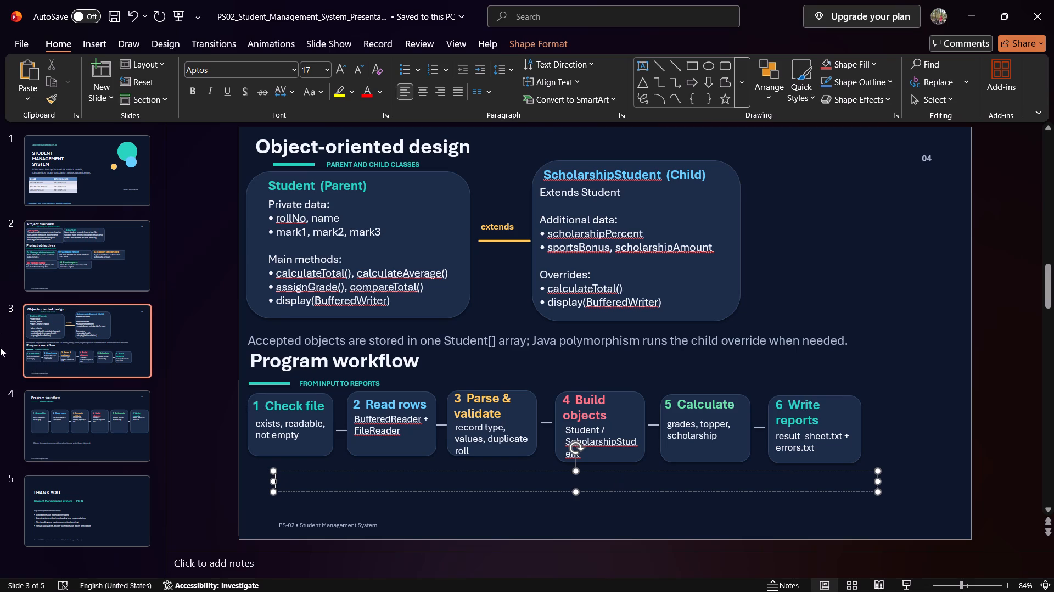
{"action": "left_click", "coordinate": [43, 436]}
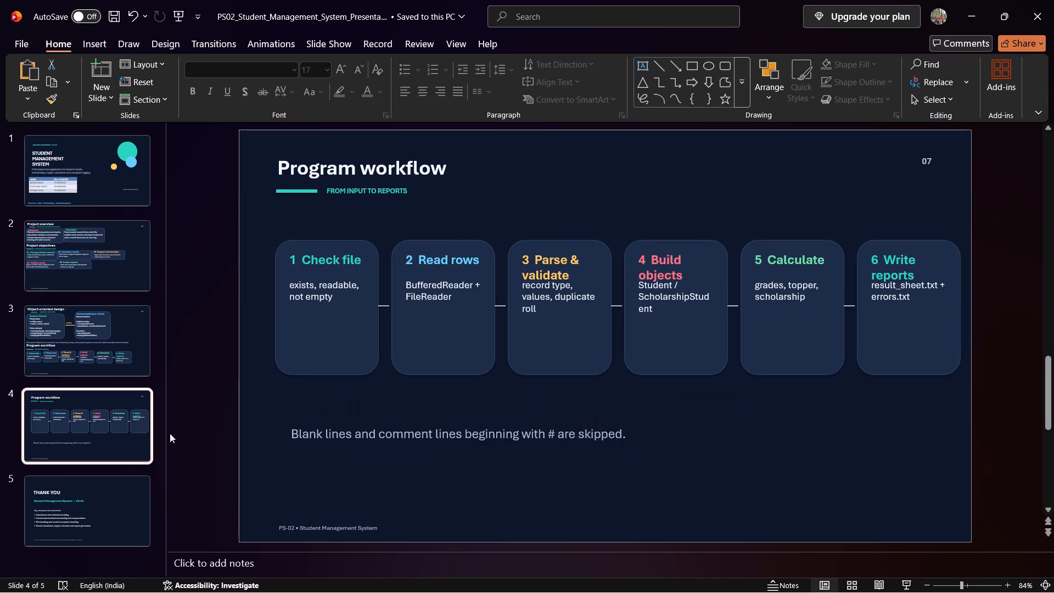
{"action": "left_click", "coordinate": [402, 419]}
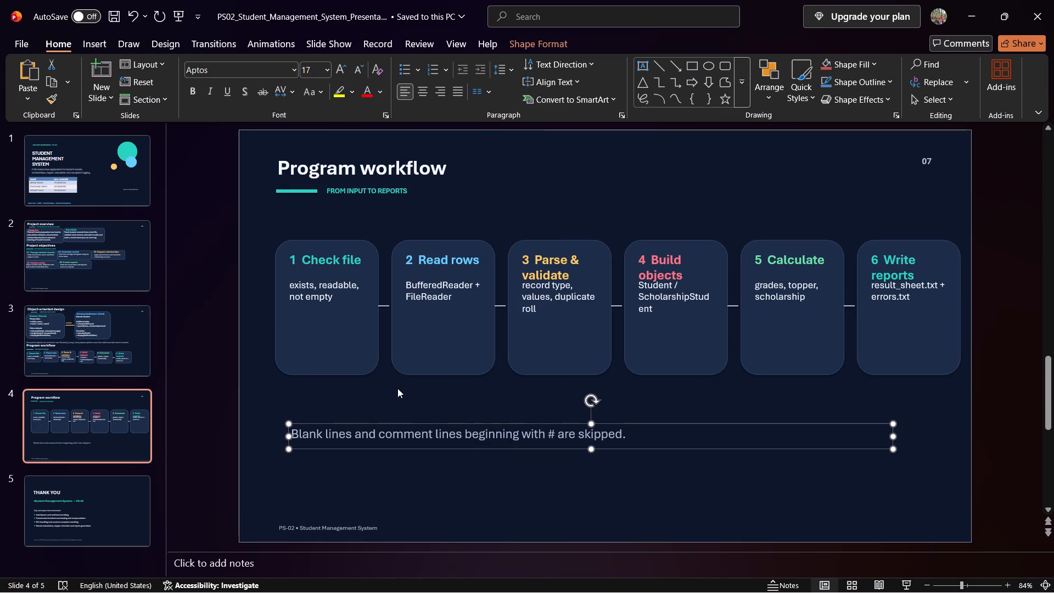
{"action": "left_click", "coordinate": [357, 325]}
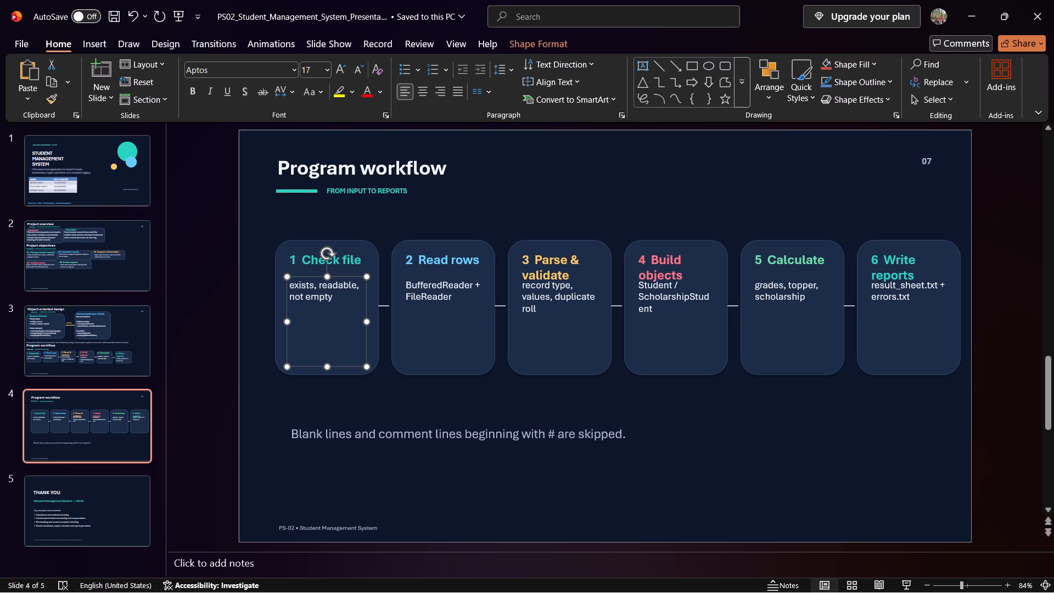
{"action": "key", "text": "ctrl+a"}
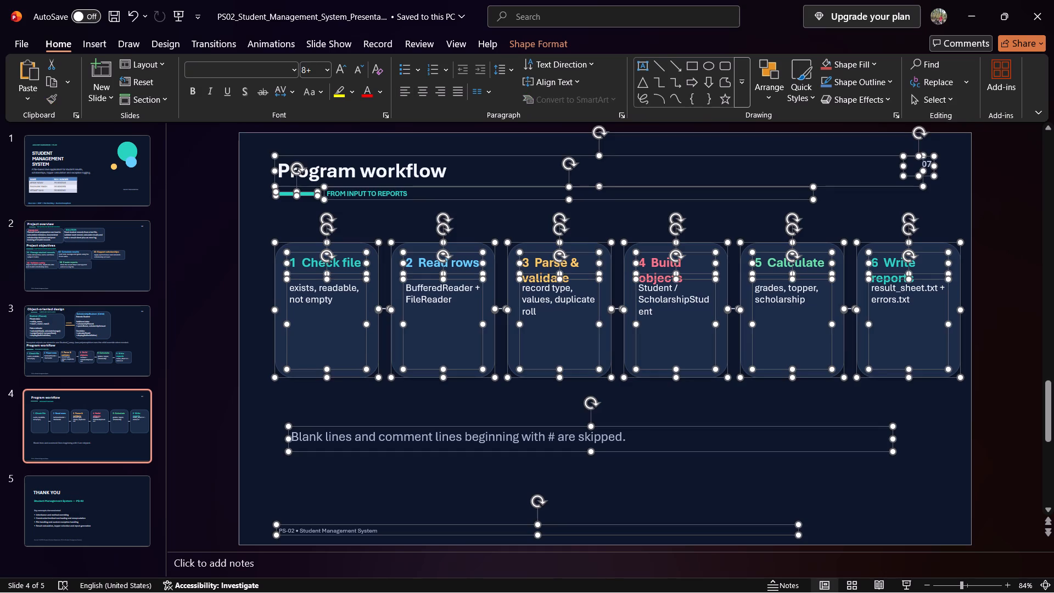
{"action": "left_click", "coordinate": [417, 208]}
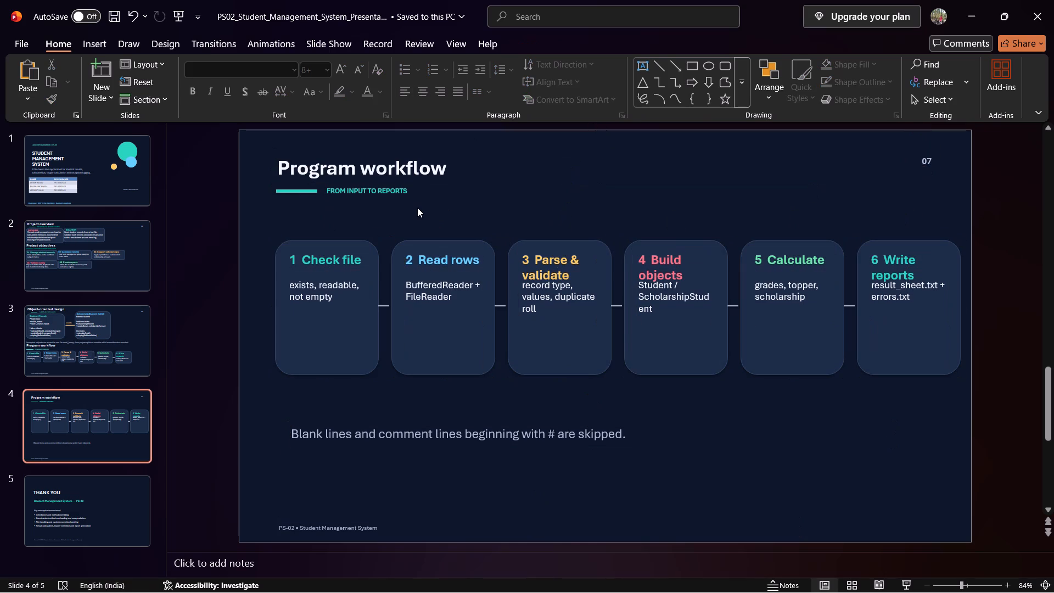
Clear the title text "Program workflow" on slide 4.
{"action": "double_click", "coordinate": [427, 168]}
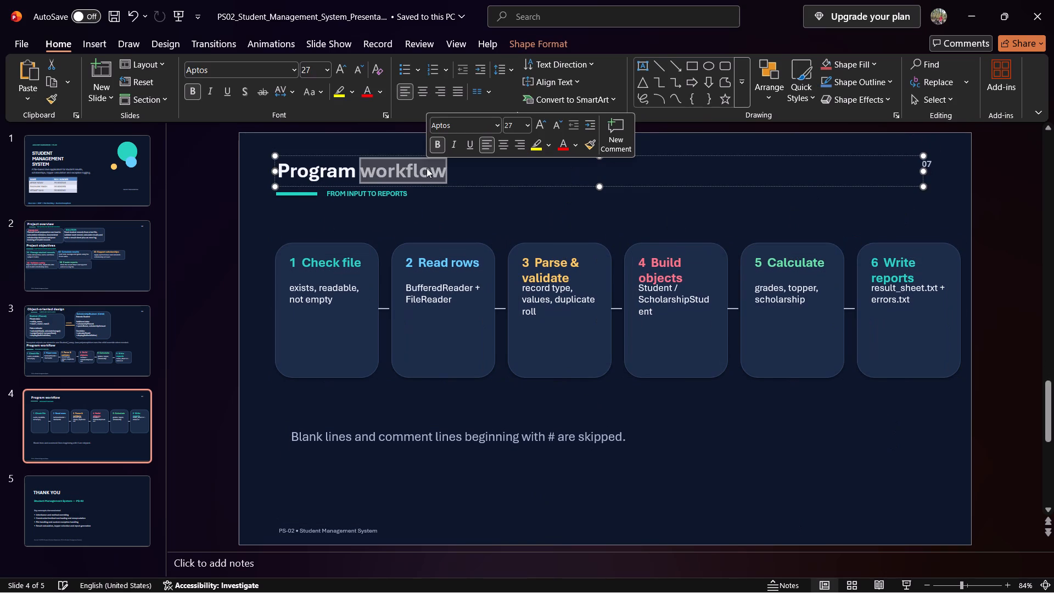
{"action": "key", "text": "ctrl+a"}
{"action": "key", "text": "BackSpace"}
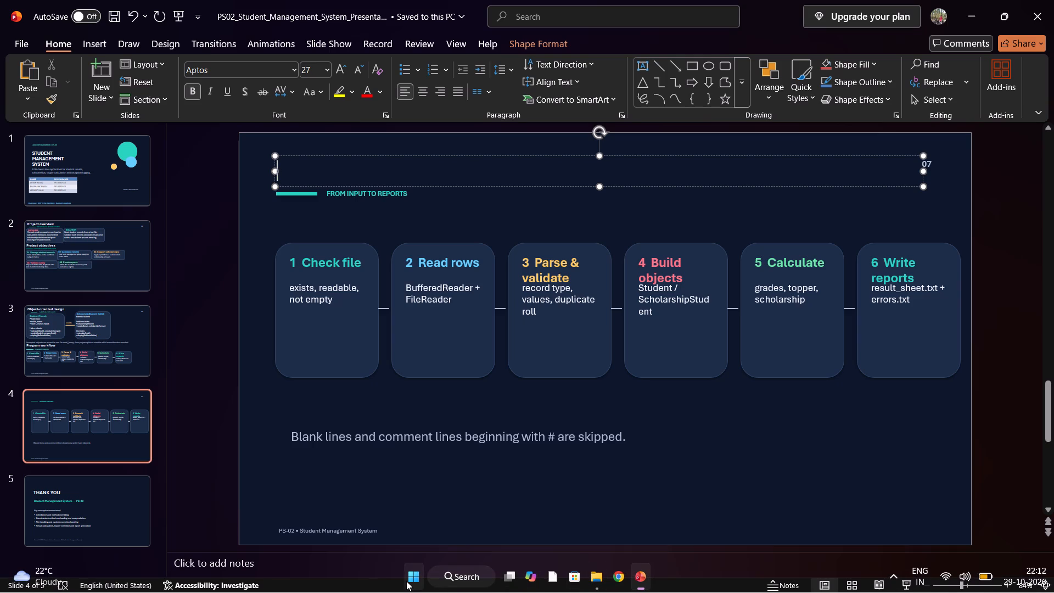
Switch to Telegram by launching it from the list of installed apps.
{"action": "left_click", "coordinate": [406, 581]}
{"action": "scroll", "coordinate": [445, 421], "scroll_direction": "down", "scroll_amount": 2}
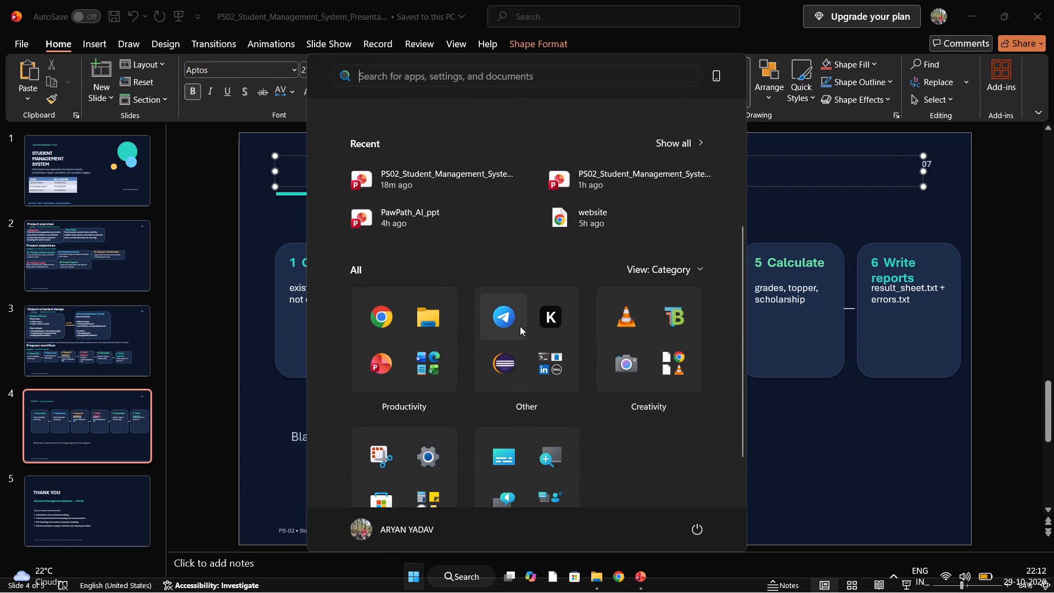
{"action": "left_click", "coordinate": [520, 326]}
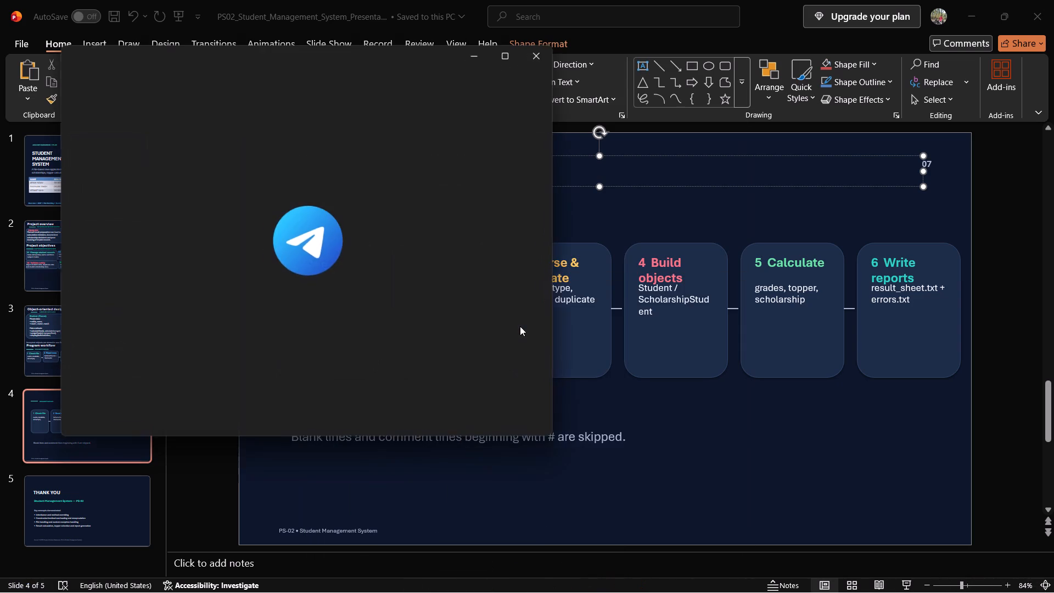